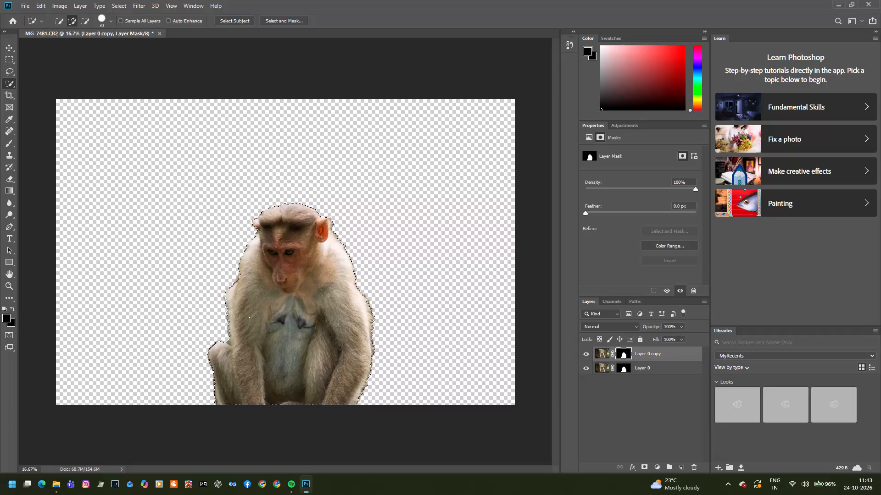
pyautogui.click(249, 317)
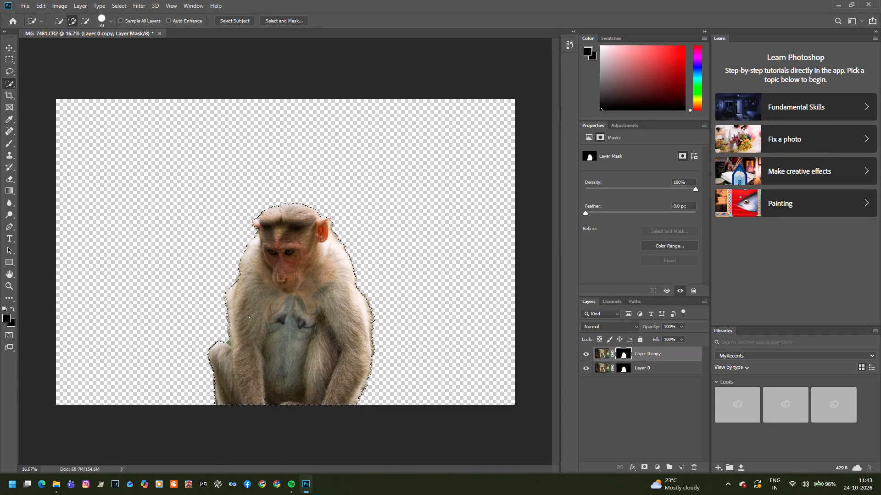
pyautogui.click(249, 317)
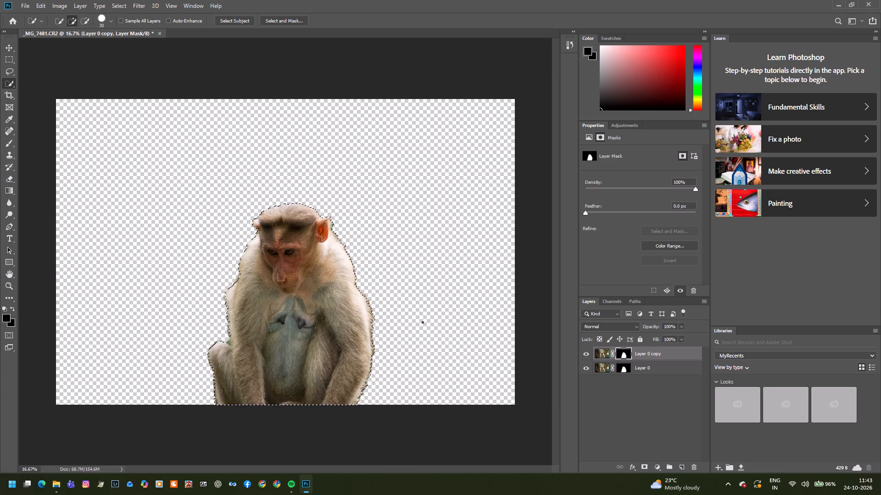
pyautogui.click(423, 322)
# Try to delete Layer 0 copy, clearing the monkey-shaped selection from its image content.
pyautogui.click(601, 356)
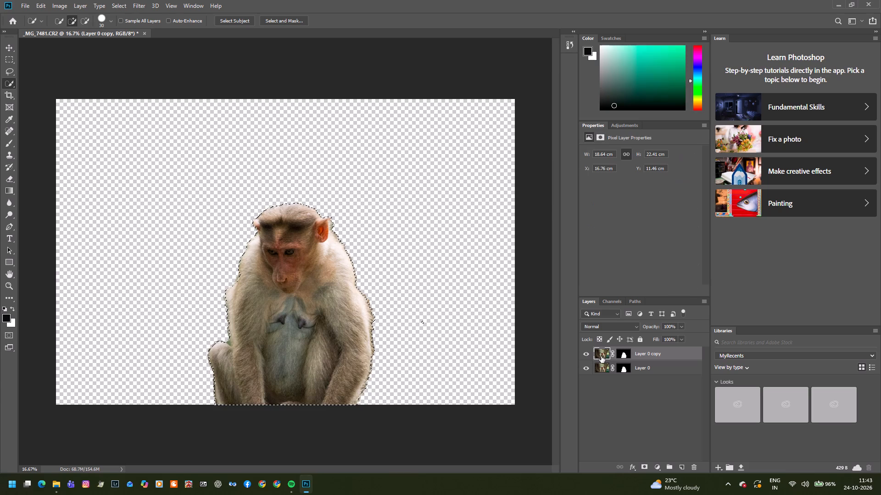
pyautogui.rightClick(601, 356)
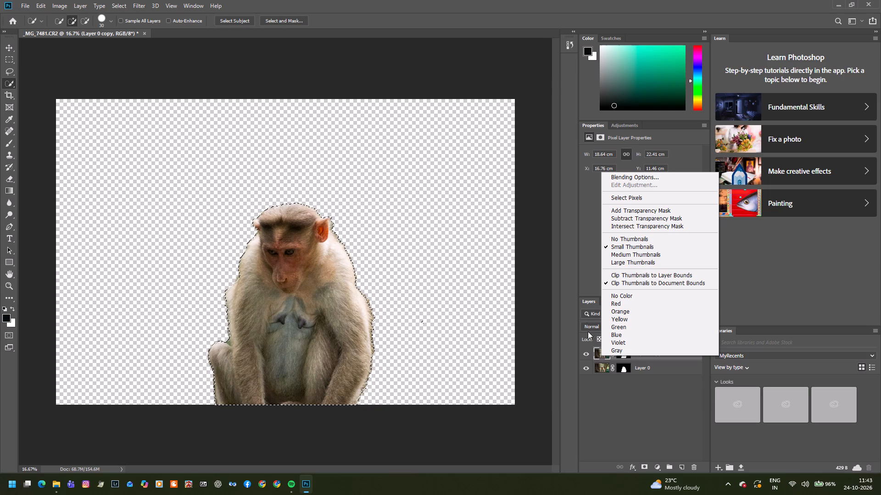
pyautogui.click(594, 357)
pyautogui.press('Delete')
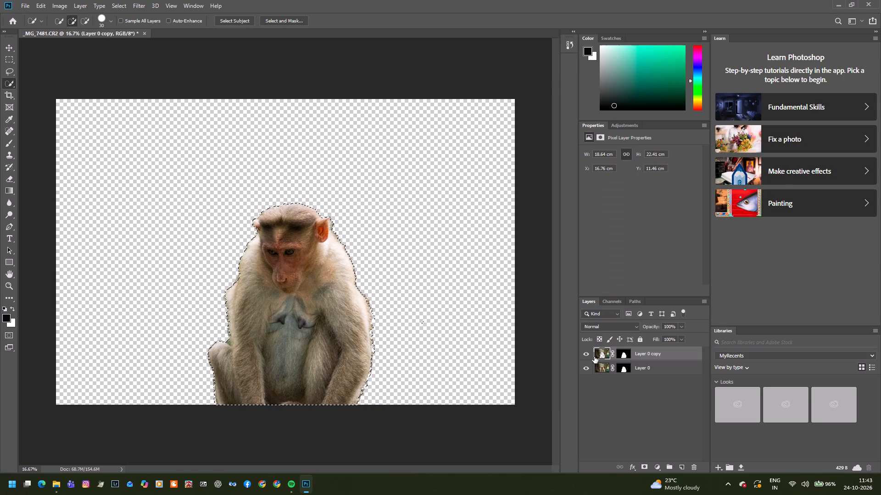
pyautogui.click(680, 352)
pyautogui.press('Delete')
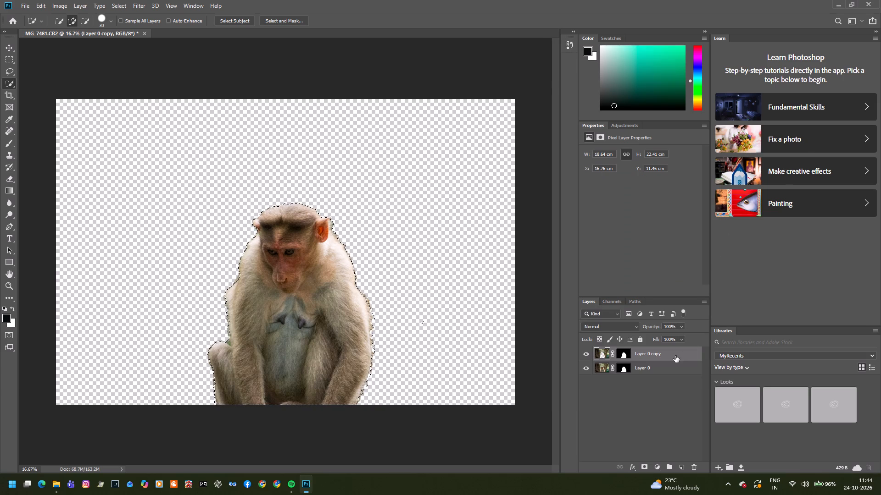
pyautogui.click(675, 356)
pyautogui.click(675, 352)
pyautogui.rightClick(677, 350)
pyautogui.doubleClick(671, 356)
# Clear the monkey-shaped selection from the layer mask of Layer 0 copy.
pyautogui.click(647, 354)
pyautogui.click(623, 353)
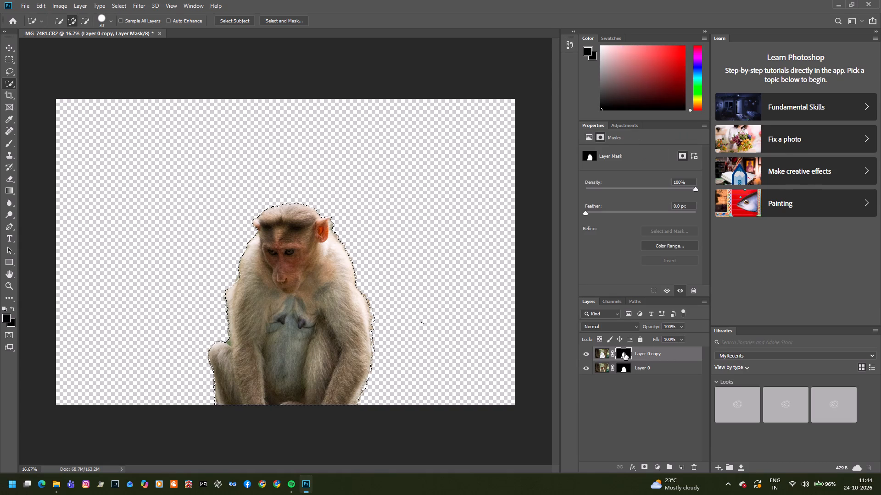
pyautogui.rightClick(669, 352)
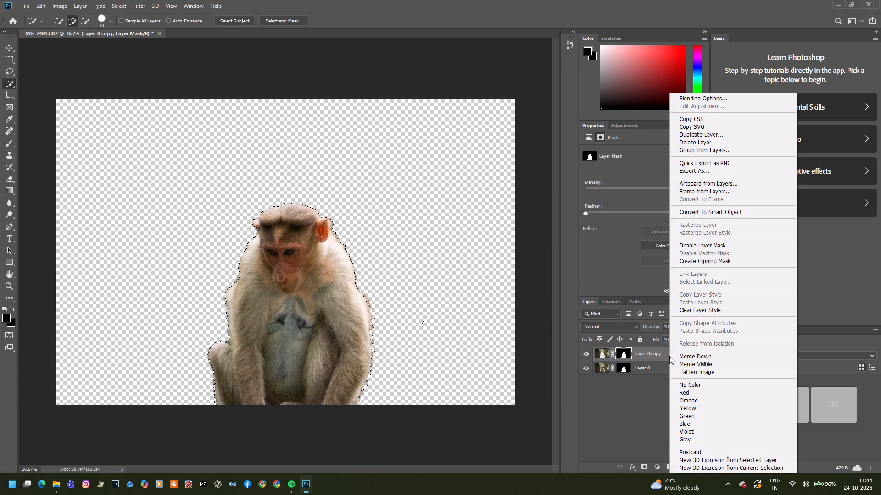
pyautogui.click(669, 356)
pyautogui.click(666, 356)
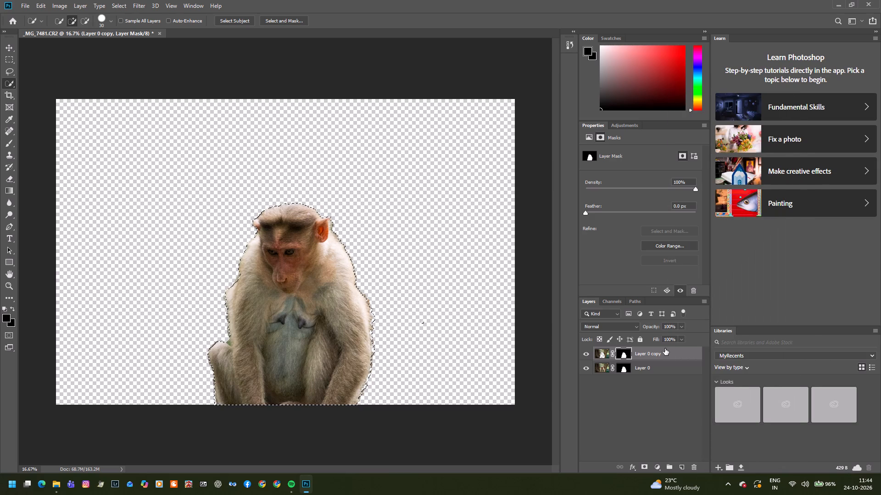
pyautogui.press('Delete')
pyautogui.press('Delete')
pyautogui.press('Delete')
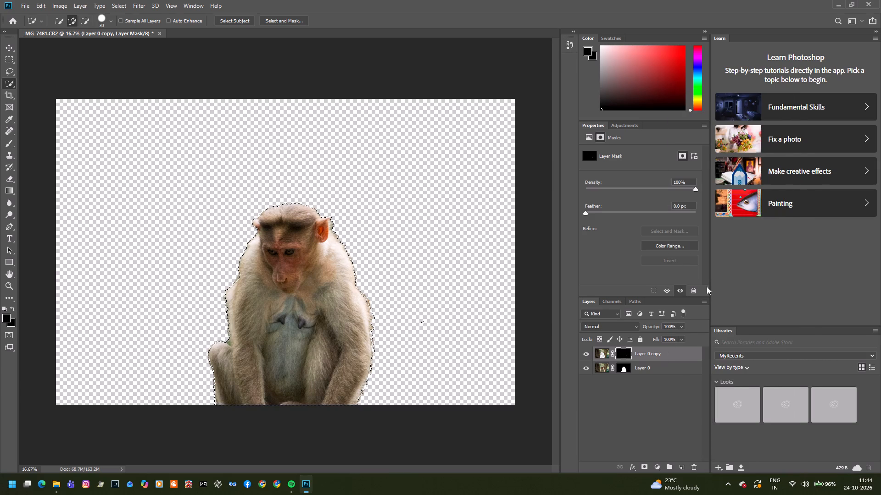
# Delete the Layer 0 copy layer.
pyautogui.click(664, 370)
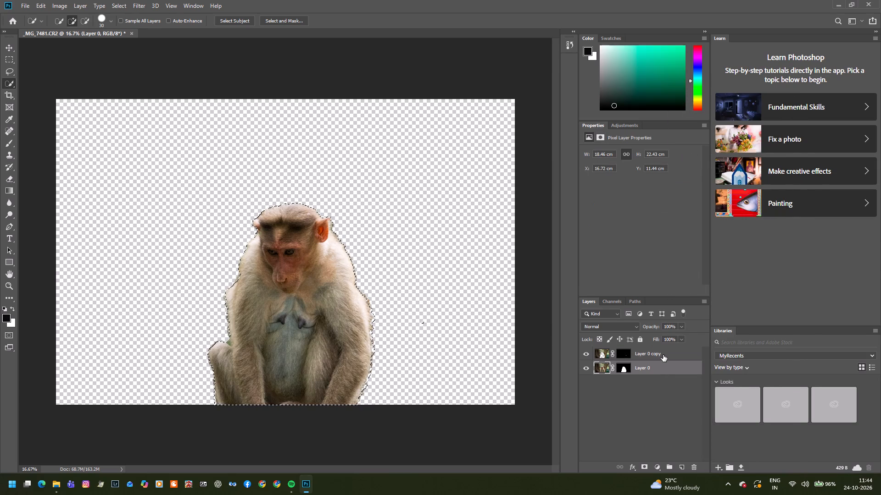
pyautogui.click(663, 355)
pyautogui.rightClick(664, 355)
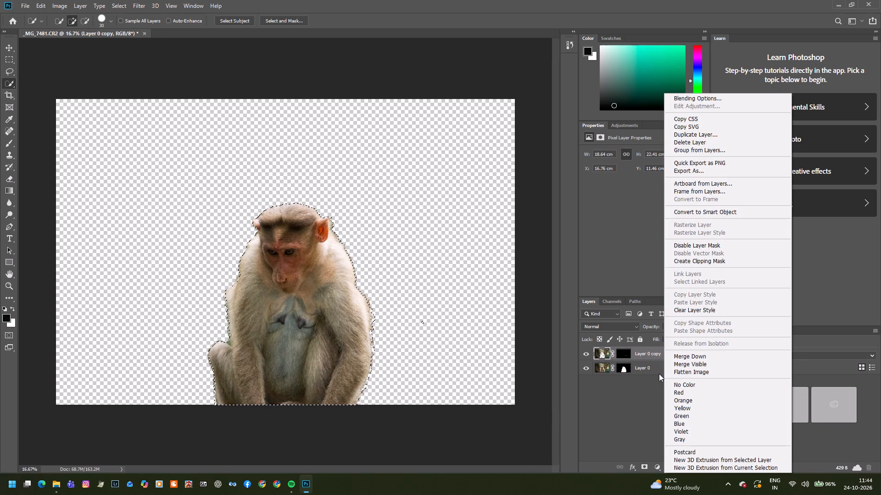
pyautogui.click(648, 355)
pyautogui.rightClick(648, 355)
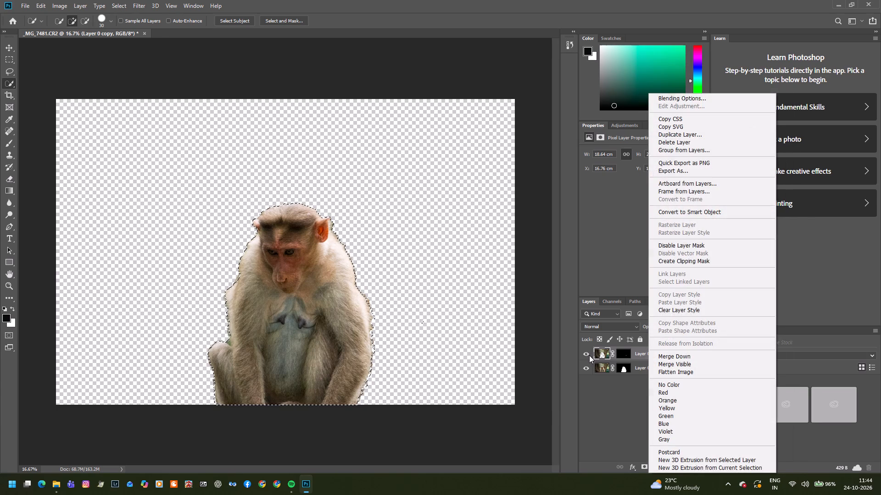
pyautogui.doubleClick(585, 353)
pyautogui.click(585, 353)
pyautogui.click(585, 353)
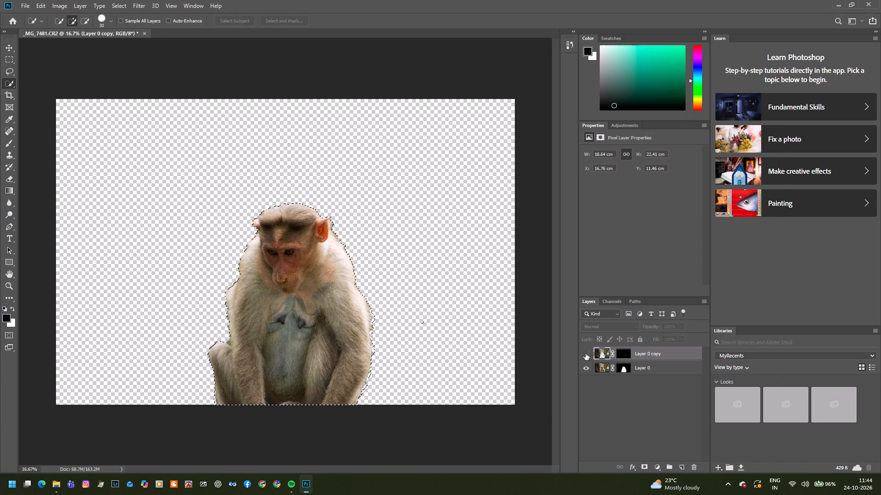
pyautogui.rightClick(585, 353)
pyautogui.click(694, 425)
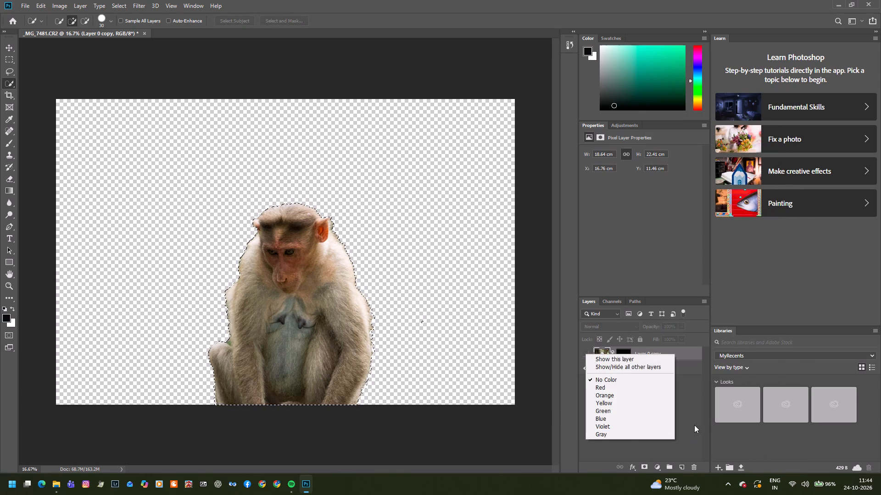
pyautogui.rightClick(689, 358)
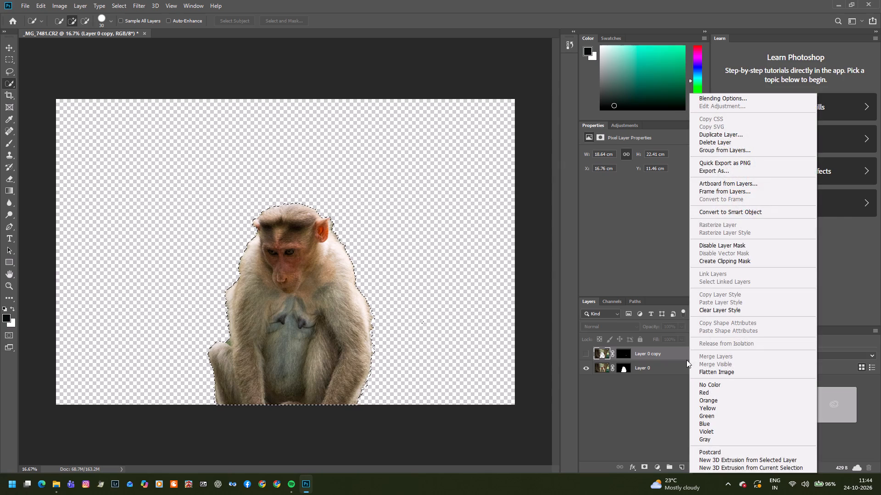
pyautogui.click(730, 143)
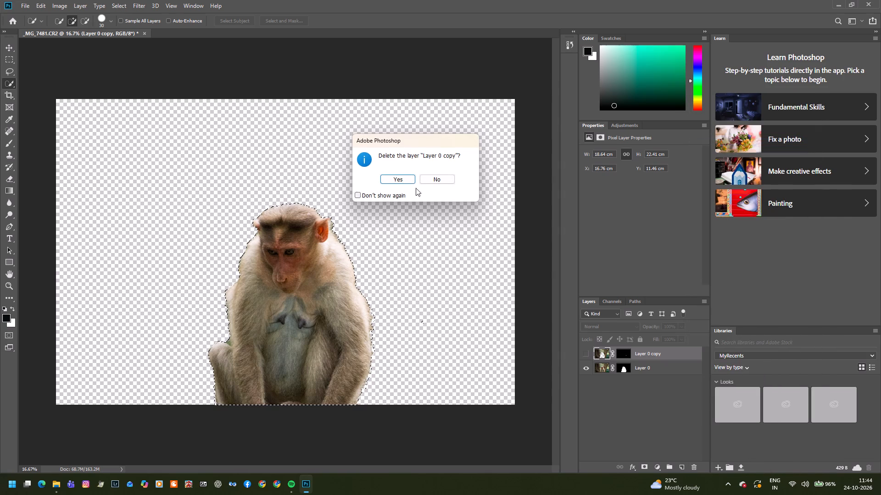
pyautogui.click(412, 183)
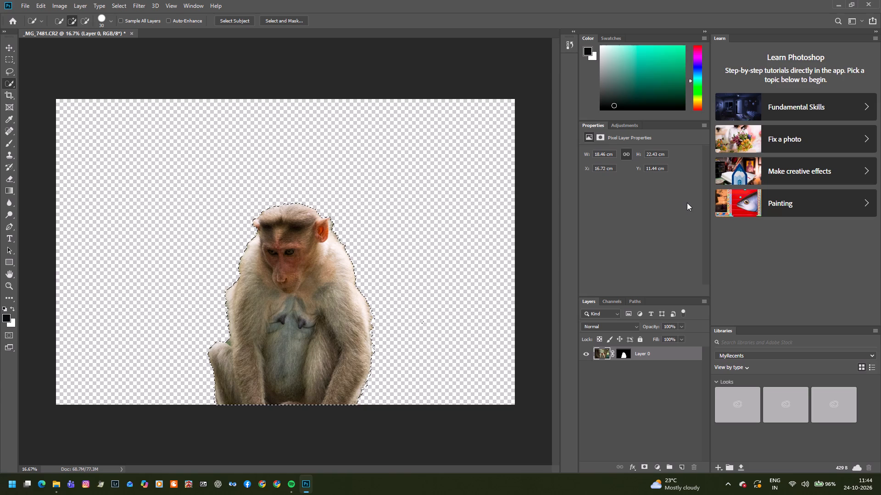
# Paint black on Layer 0's mask with the Brush tool to trim the monkey's edges around the body, head and lower corners.
pyautogui.click(6, 144)
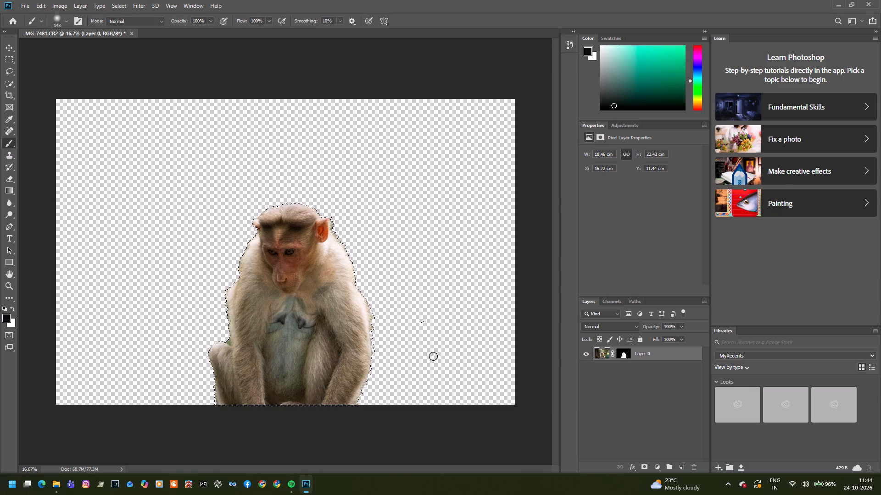
pyautogui.click(625, 352)
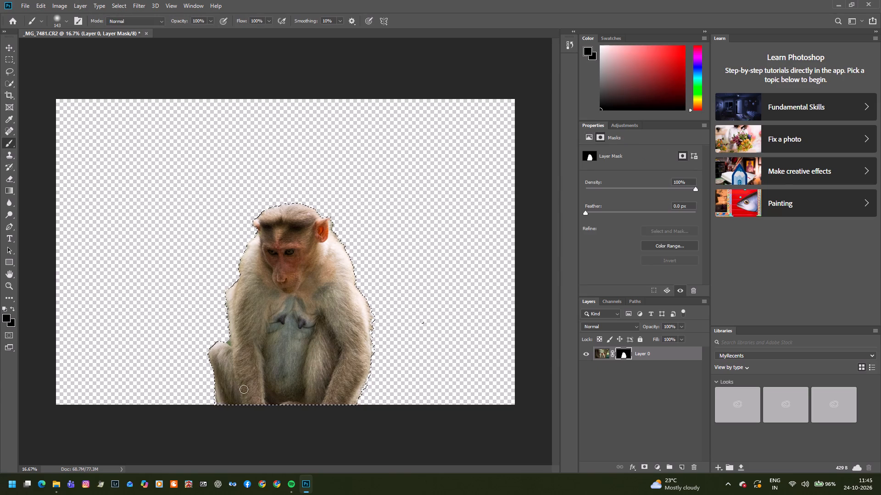
pyautogui.moveTo(215, 404); pyautogui.dragTo(215, 396)
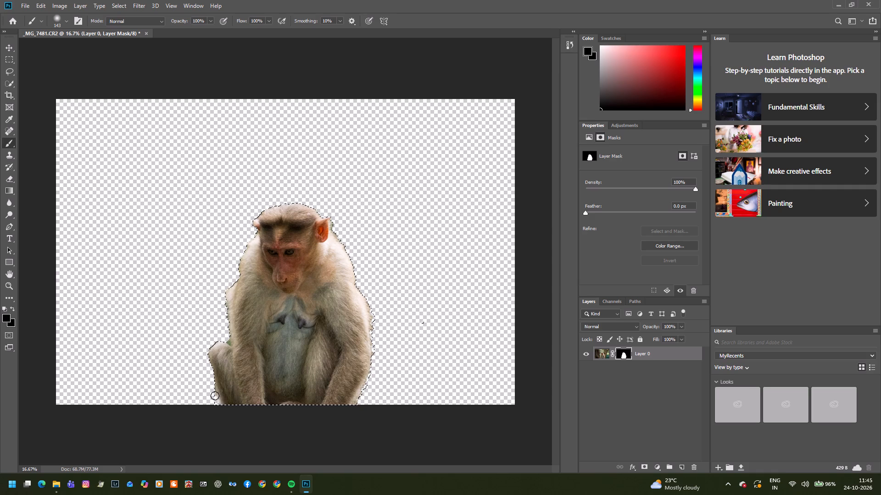
pyautogui.click(215, 396)
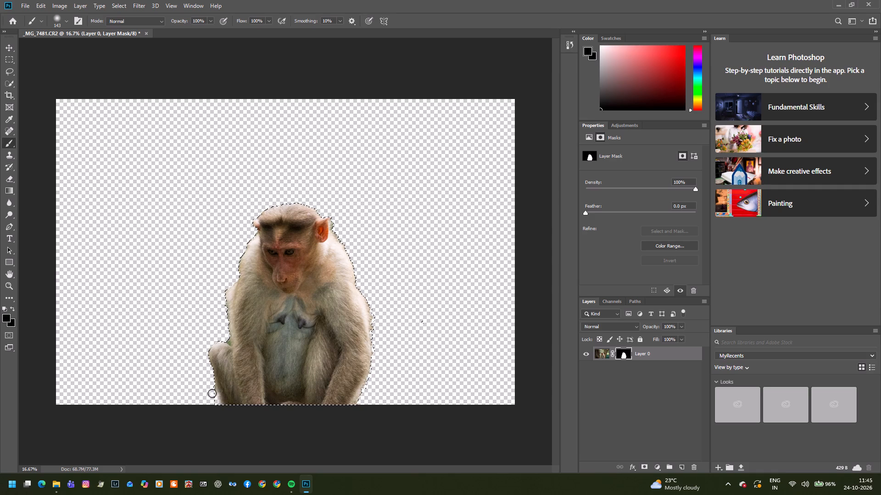
pyautogui.moveTo(379, 335); pyautogui.dragTo(374, 330)
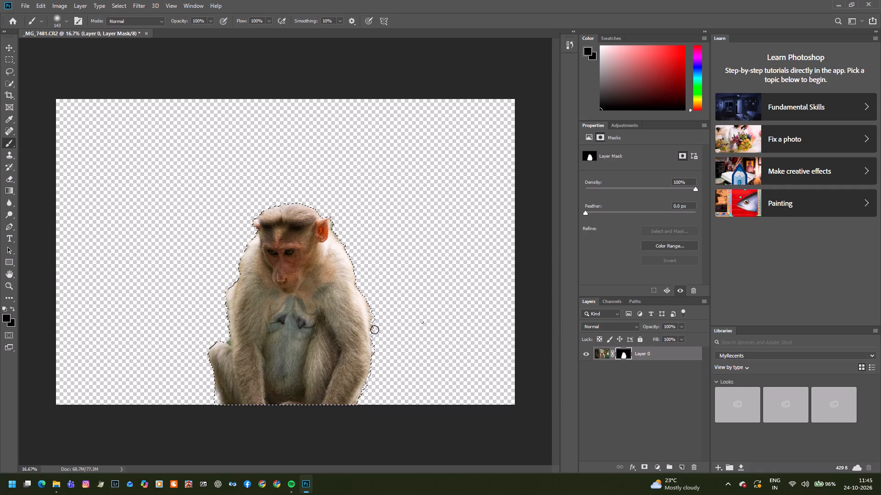
pyautogui.moveTo(374, 330); pyautogui.dragTo(369, 299)
pyautogui.moveTo(369, 299); pyautogui.dragTo(366, 287)
pyautogui.moveTo(349, 225); pyautogui.dragTo(334, 219)
pyautogui.moveTo(334, 219); pyautogui.dragTo(324, 208)
pyautogui.moveTo(335, 228); pyautogui.dragTo(335, 214)
pyautogui.moveTo(246, 232); pyautogui.dragTo(253, 217)
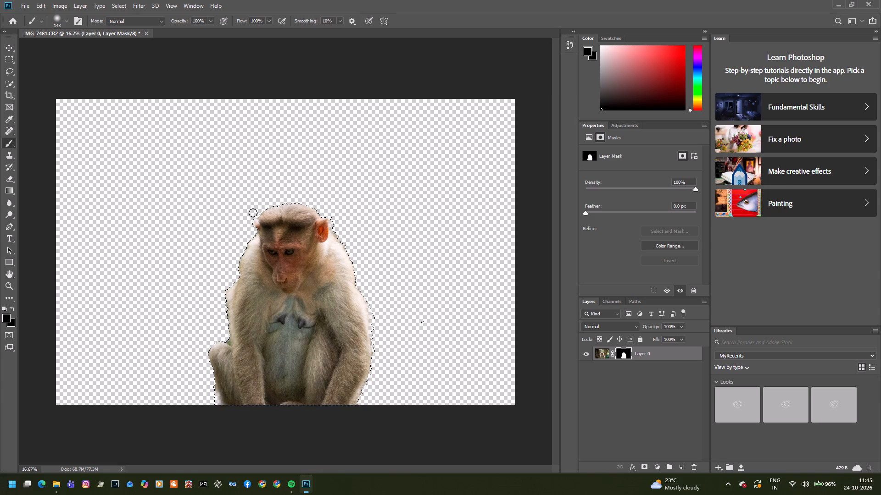
pyautogui.moveTo(223, 286); pyautogui.dragTo(216, 297)
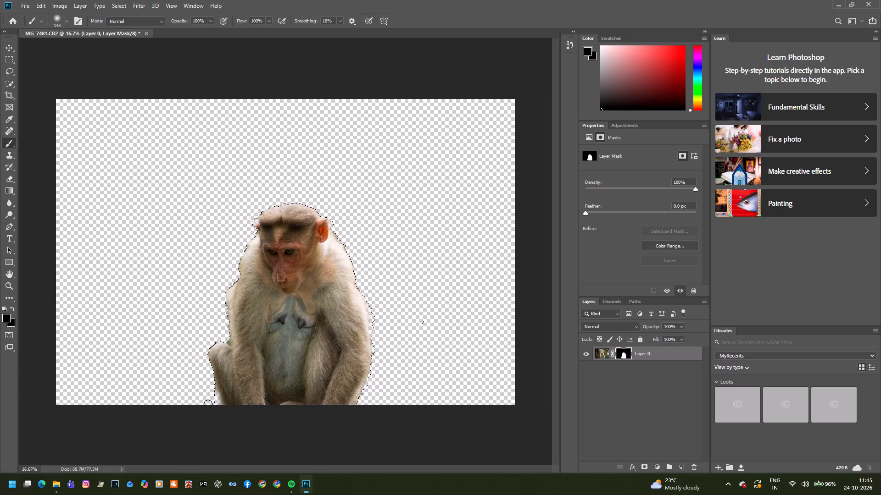
pyautogui.moveTo(212, 383); pyautogui.dragTo(218, 418)
pyautogui.moveTo(361, 402); pyautogui.dragTo(352, 414)
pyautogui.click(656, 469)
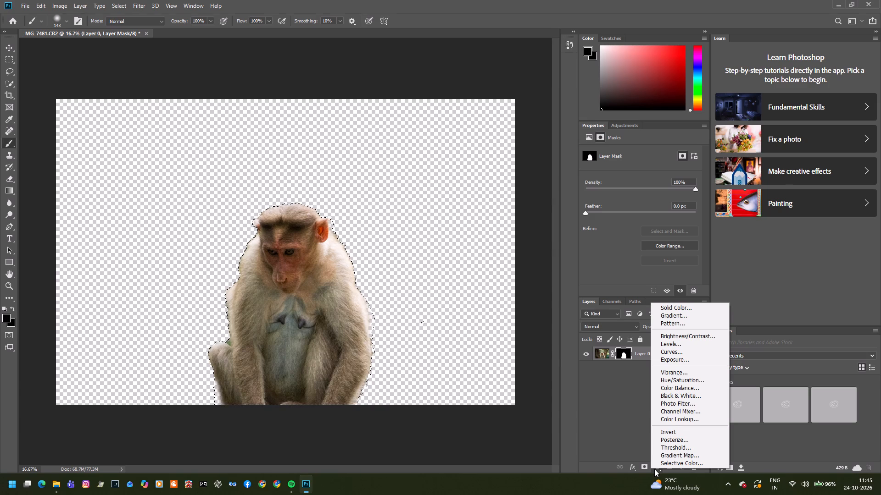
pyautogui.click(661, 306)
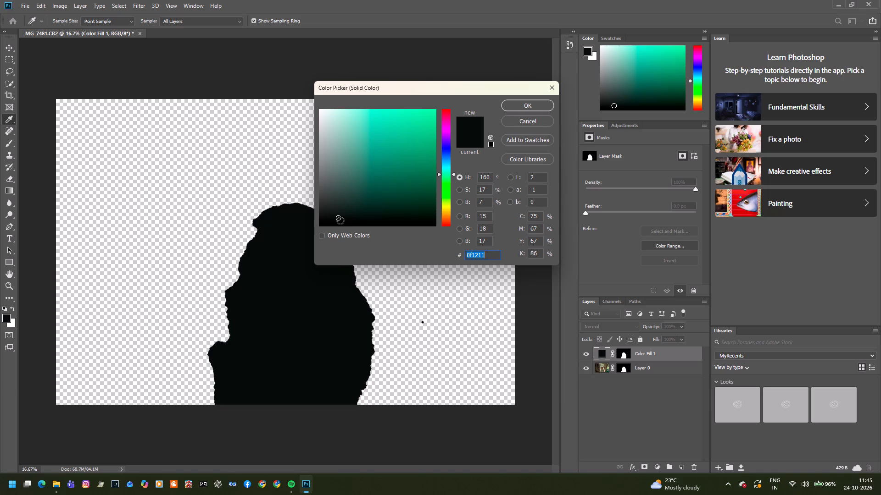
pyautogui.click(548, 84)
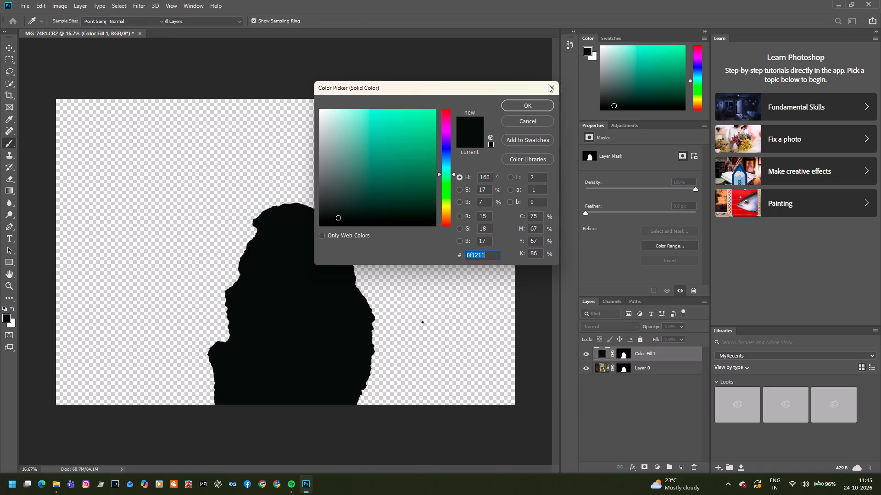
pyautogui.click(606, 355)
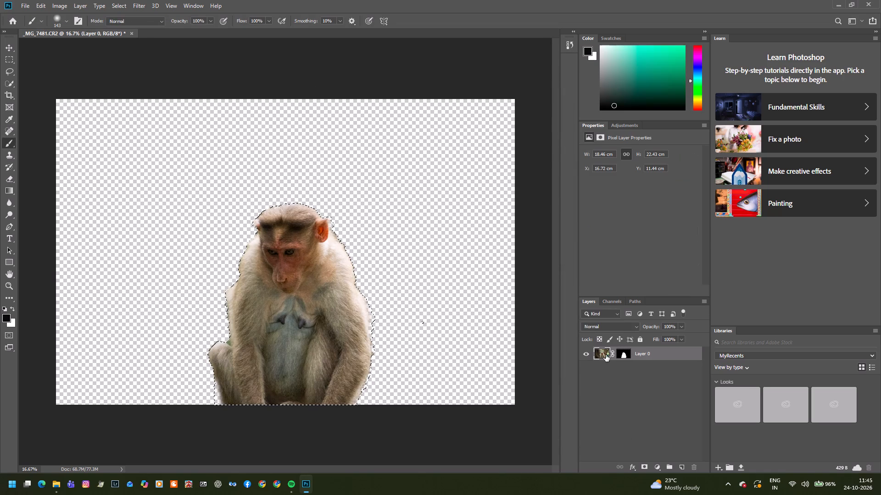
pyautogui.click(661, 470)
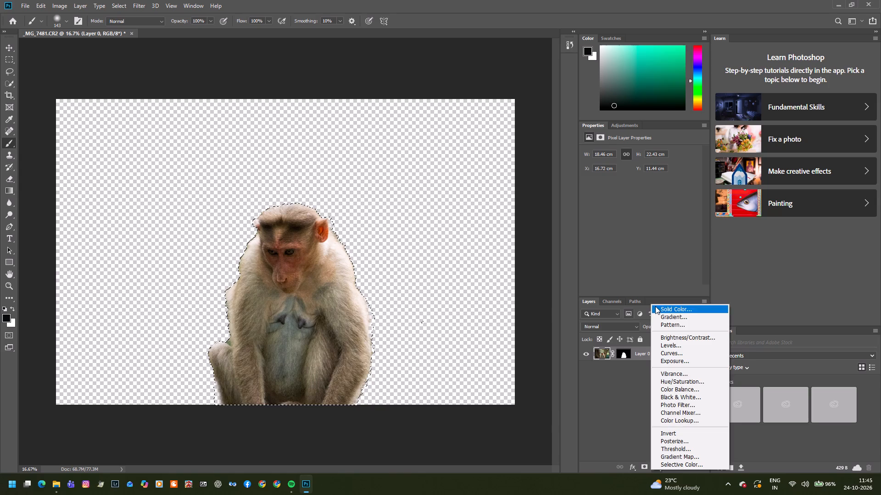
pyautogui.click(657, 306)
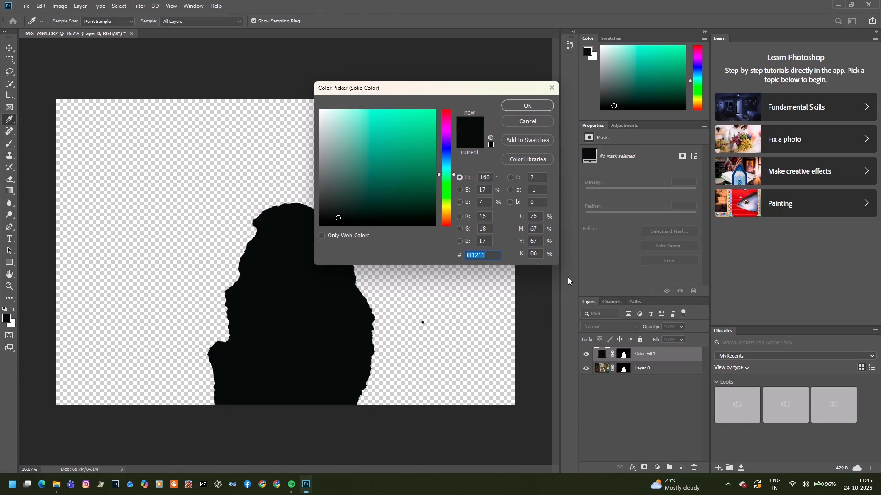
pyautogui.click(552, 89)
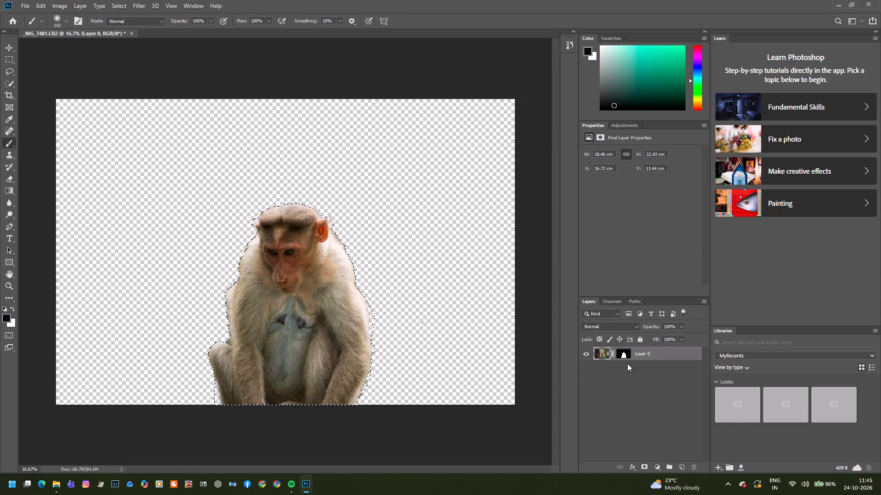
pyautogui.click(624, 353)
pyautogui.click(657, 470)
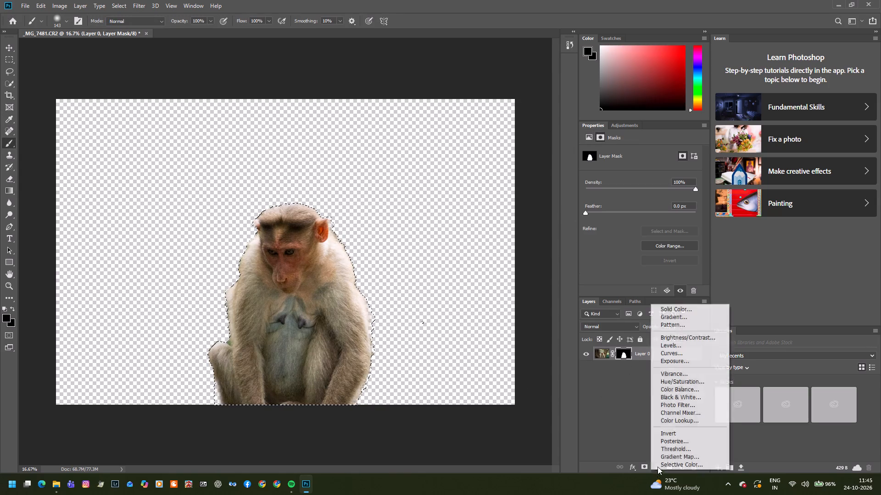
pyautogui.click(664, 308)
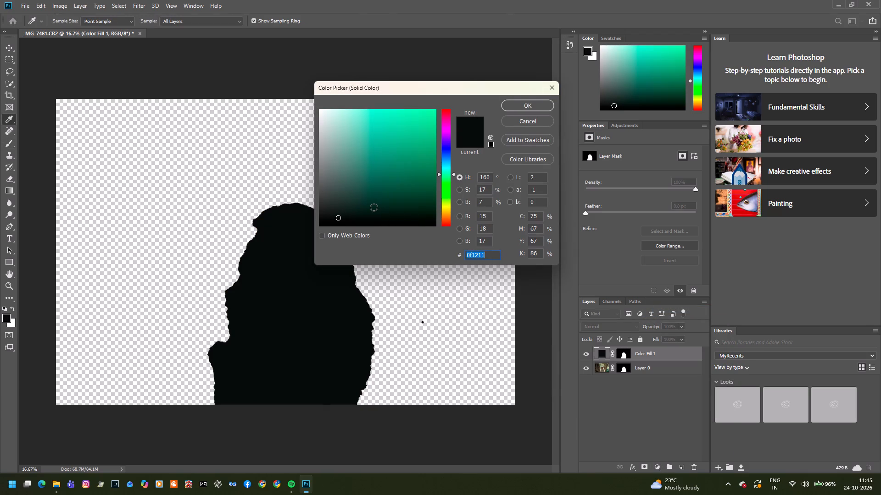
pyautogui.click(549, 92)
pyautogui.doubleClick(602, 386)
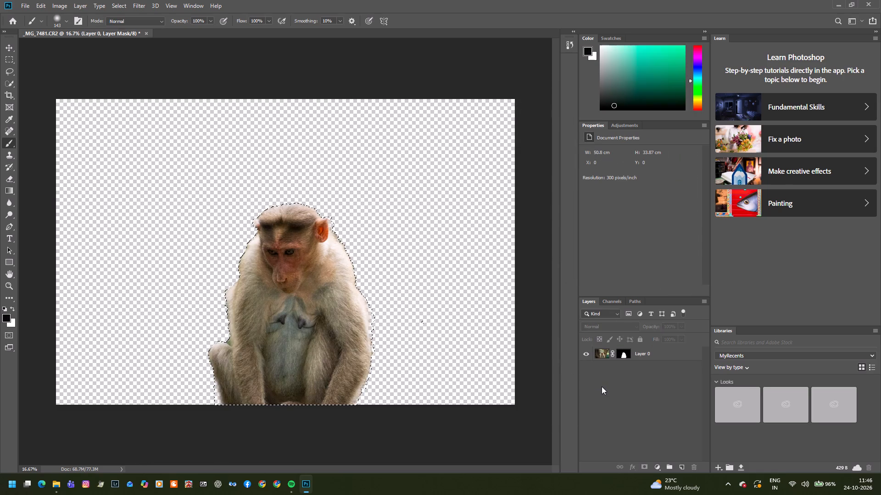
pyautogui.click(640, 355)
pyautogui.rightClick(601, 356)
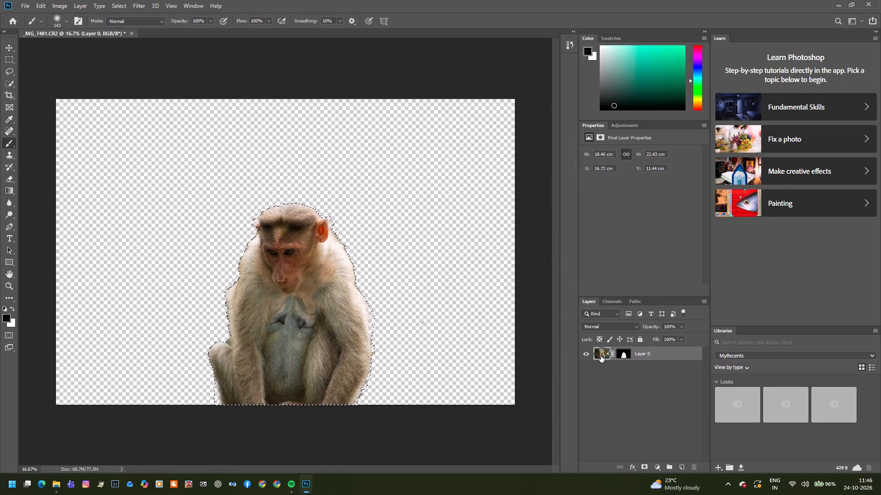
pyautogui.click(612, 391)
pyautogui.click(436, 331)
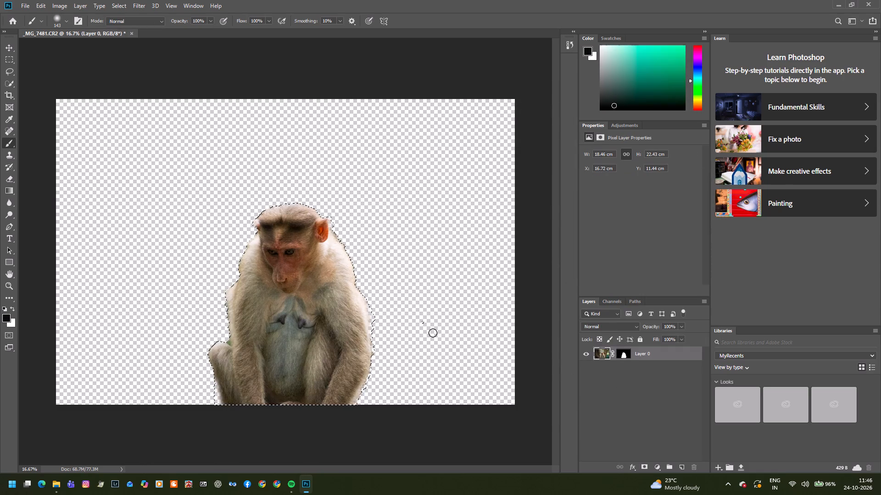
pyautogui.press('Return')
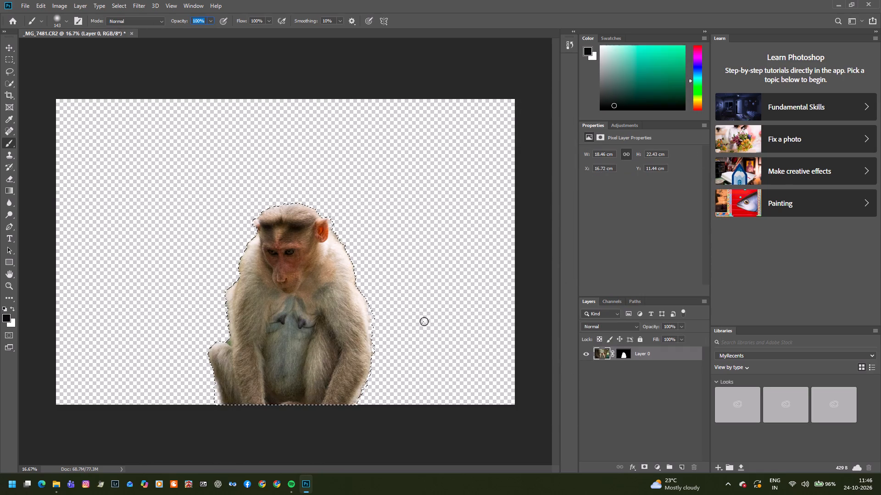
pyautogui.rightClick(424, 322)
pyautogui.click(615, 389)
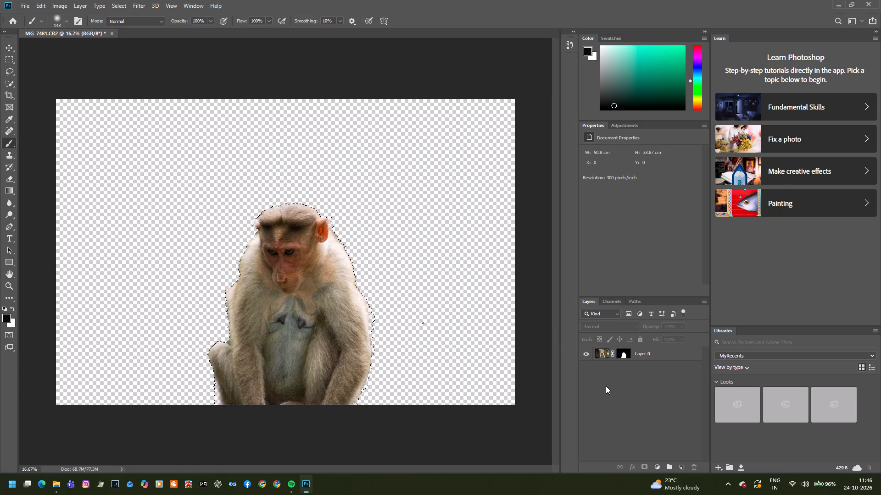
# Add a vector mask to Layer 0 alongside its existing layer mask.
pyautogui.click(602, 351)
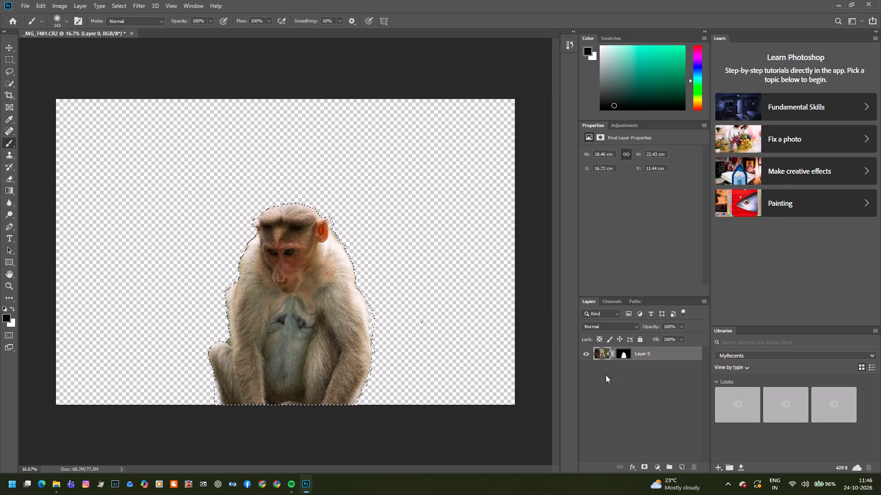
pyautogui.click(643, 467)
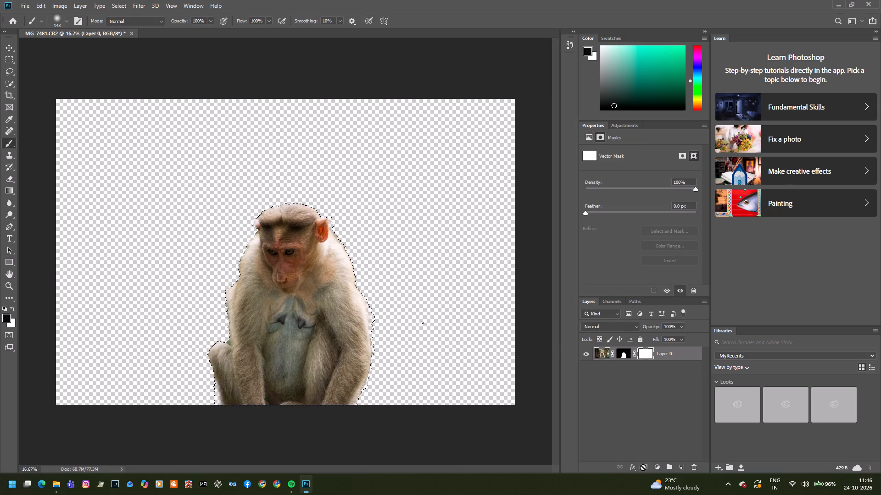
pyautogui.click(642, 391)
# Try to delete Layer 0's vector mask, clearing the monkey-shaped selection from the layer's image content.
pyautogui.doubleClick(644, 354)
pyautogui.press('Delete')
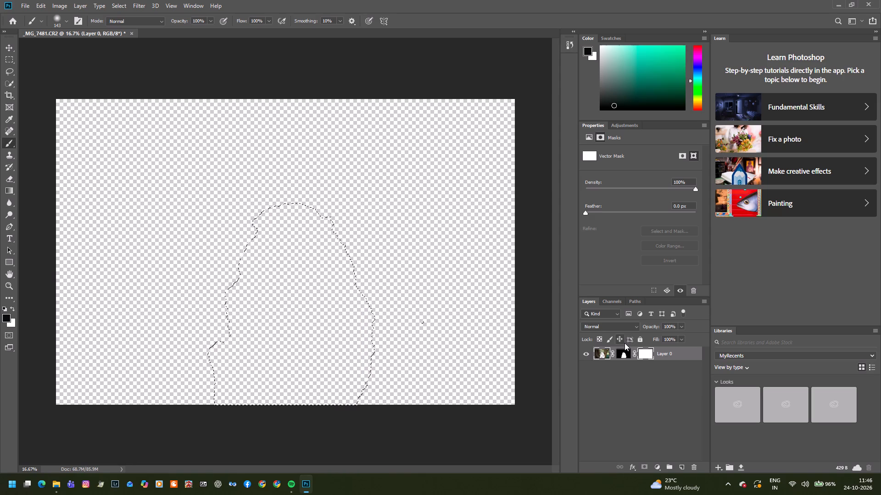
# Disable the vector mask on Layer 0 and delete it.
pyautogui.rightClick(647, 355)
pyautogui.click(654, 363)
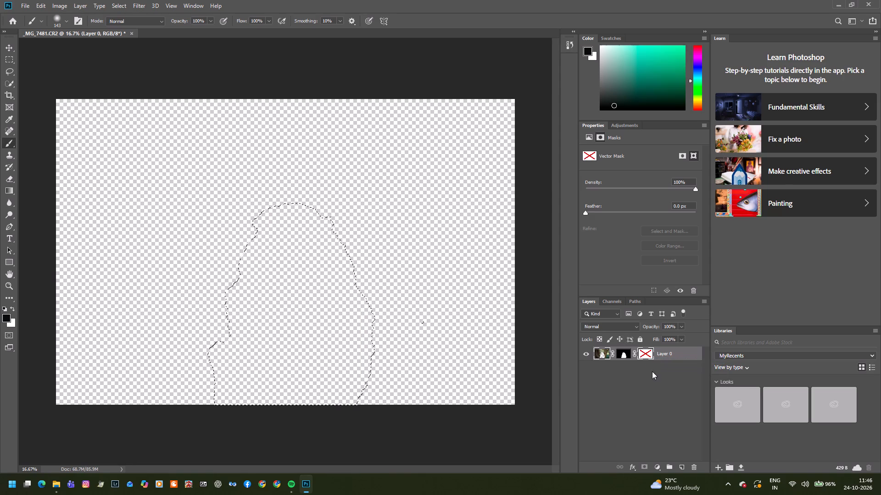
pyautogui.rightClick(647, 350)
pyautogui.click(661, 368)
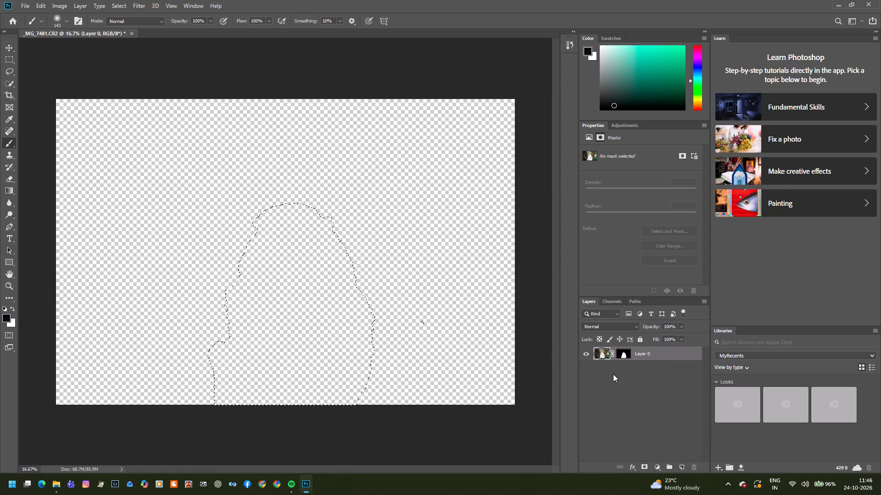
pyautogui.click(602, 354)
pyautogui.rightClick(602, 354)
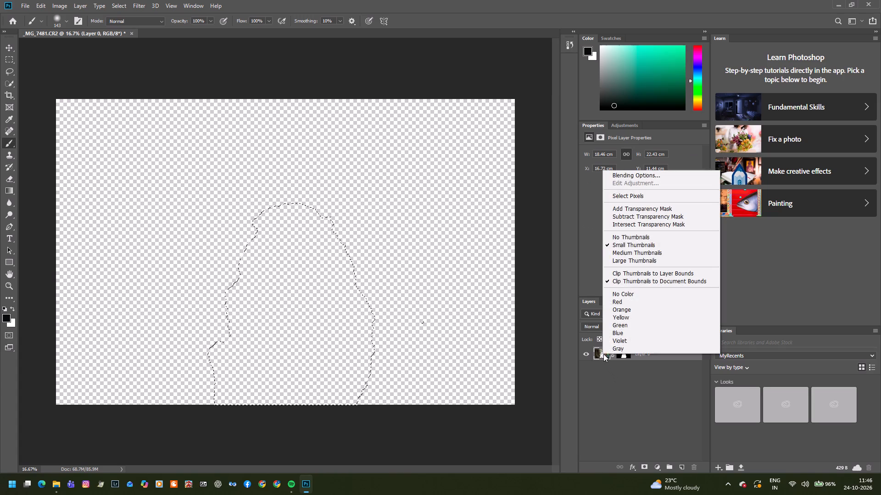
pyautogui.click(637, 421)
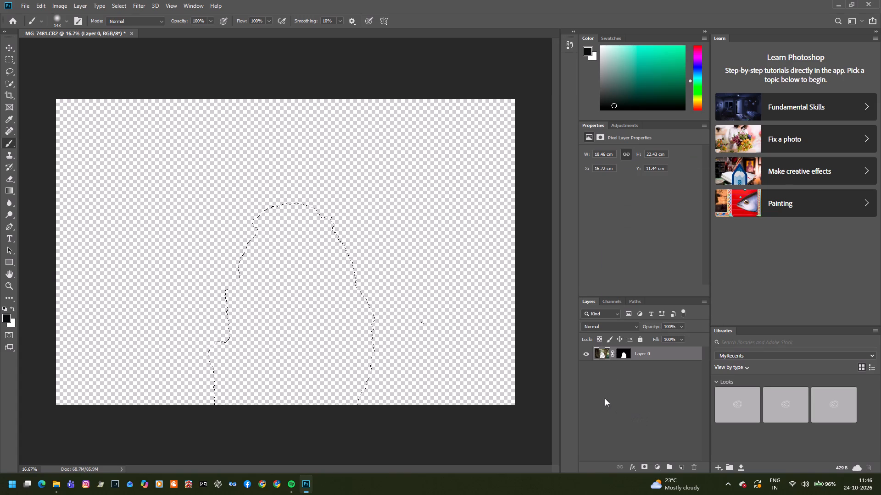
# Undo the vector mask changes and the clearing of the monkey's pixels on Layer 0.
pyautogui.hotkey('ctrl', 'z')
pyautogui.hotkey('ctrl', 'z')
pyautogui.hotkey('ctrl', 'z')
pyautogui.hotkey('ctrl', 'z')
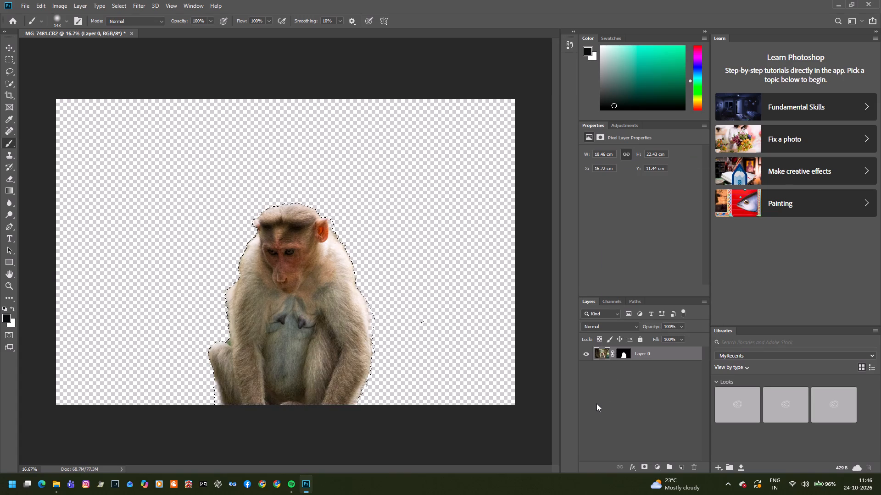
# With Layer 0 active, brush over the monkey's ear edge beside the background using the Quick Selection tool.
pyautogui.click(619, 390)
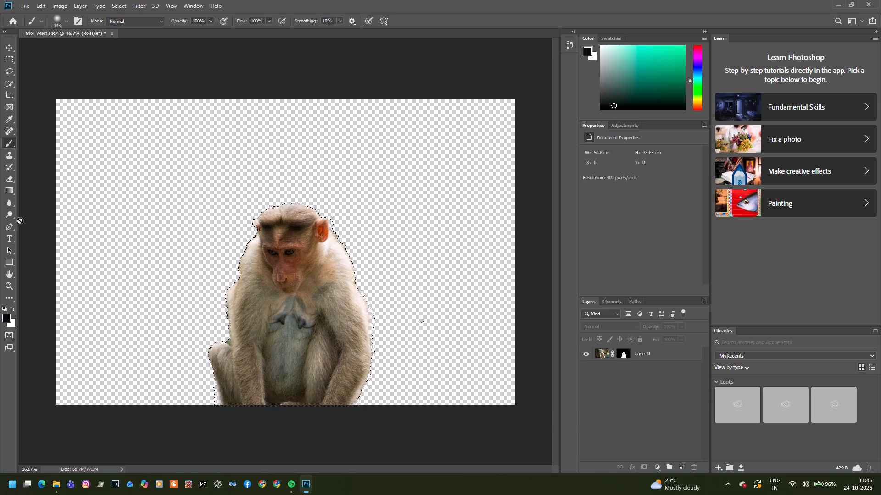
pyautogui.click(11, 71)
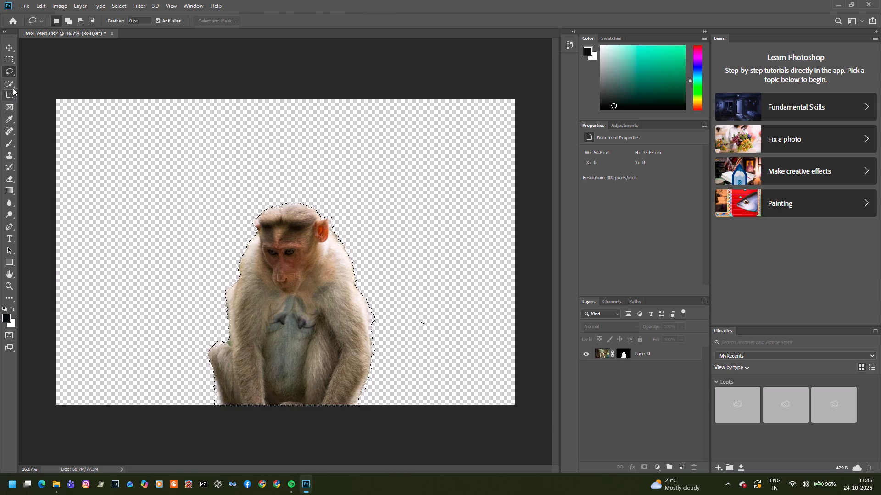
pyautogui.click(11, 82)
pyautogui.click(327, 226)
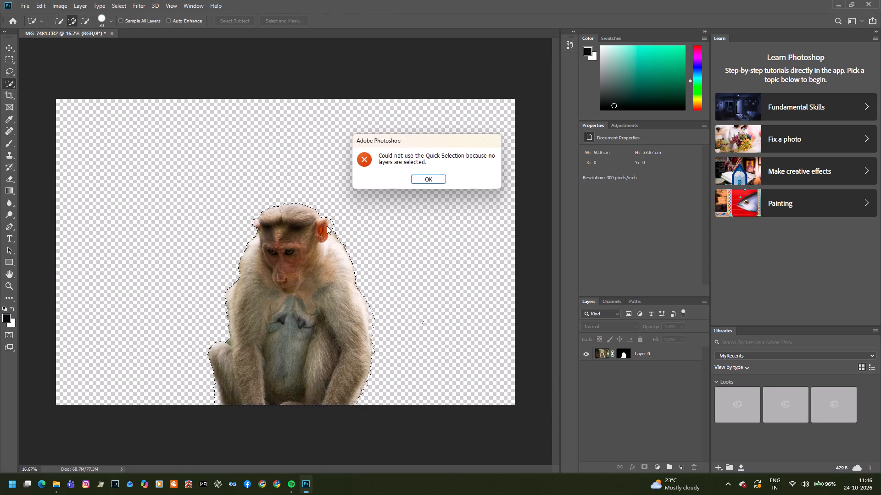
pyautogui.click(428, 183)
pyautogui.click(603, 356)
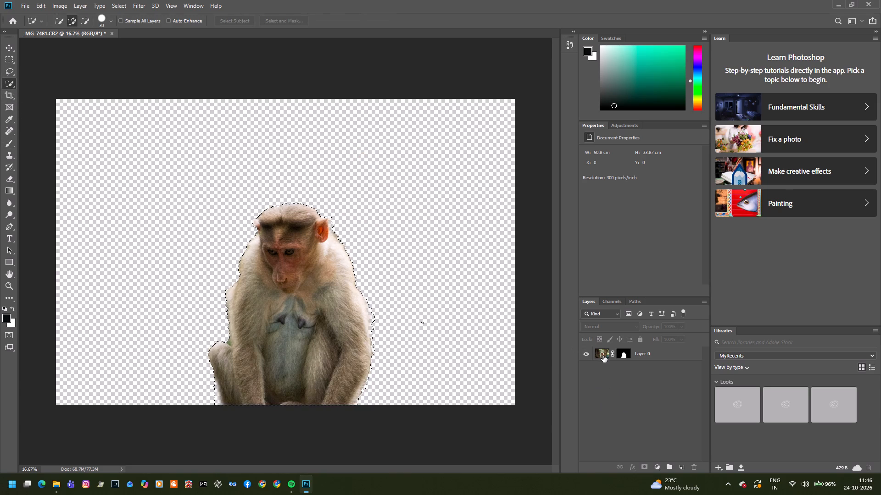
pyautogui.click(324, 224)
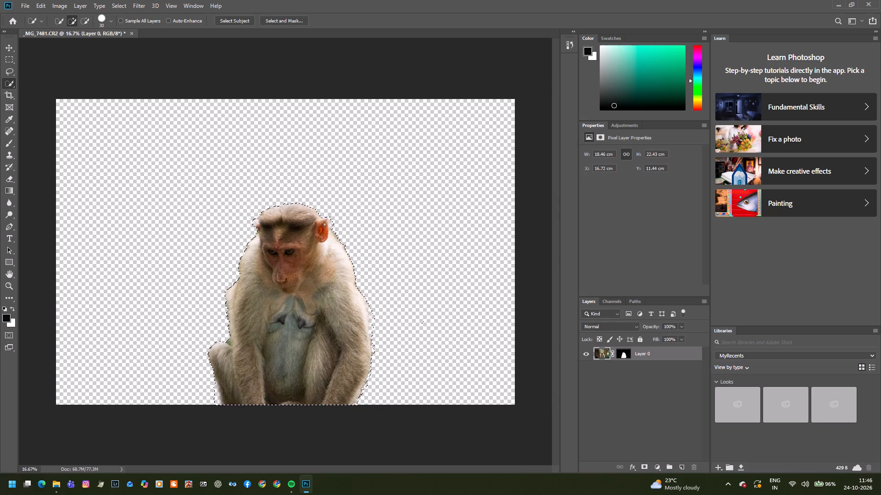
pyautogui.moveTo(331, 218); pyautogui.dragTo(325, 222)
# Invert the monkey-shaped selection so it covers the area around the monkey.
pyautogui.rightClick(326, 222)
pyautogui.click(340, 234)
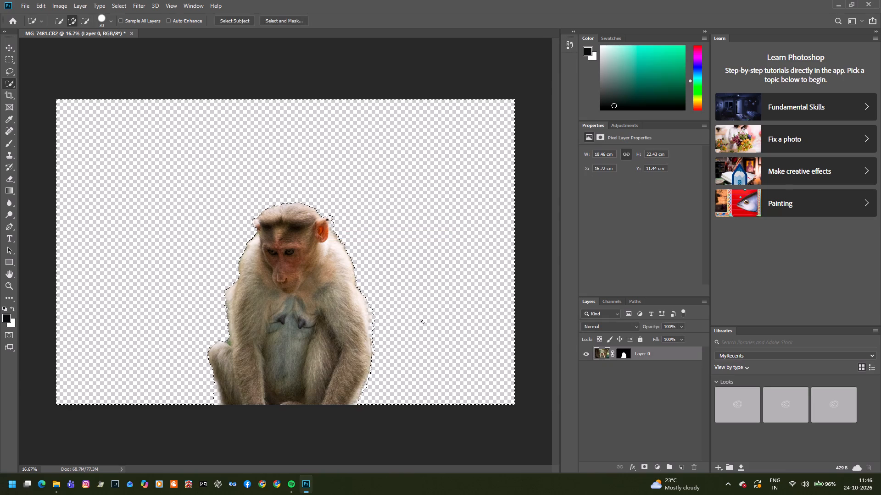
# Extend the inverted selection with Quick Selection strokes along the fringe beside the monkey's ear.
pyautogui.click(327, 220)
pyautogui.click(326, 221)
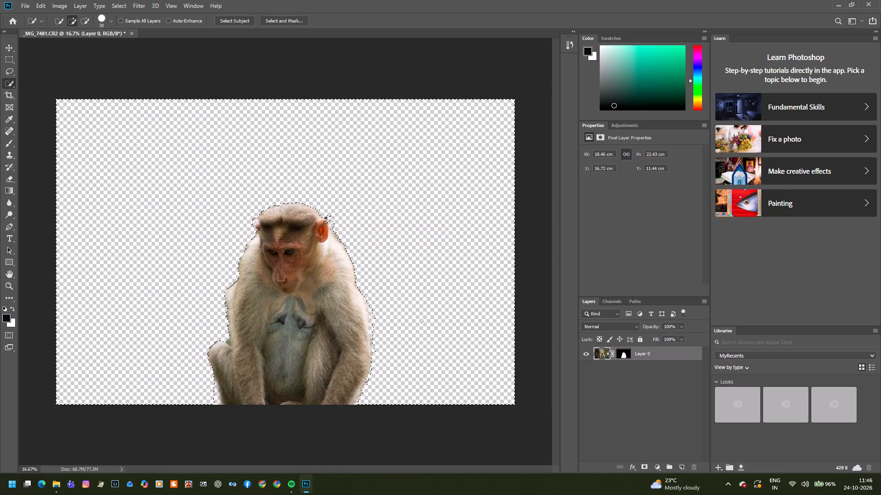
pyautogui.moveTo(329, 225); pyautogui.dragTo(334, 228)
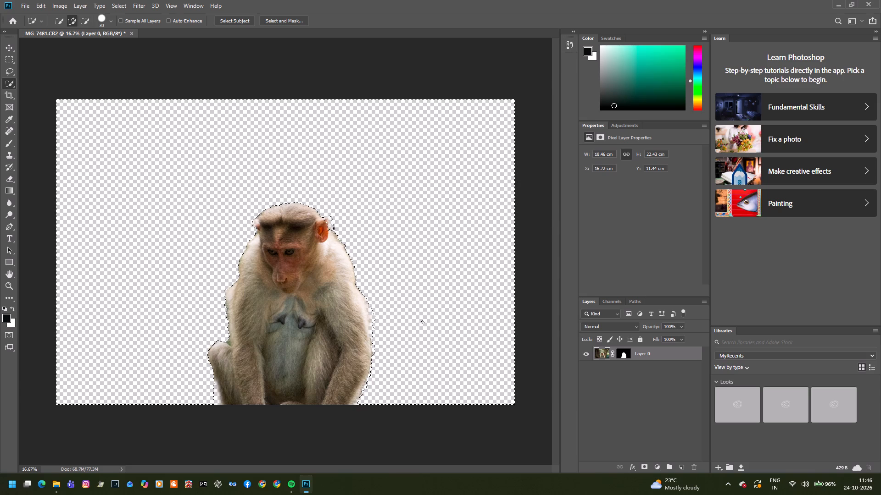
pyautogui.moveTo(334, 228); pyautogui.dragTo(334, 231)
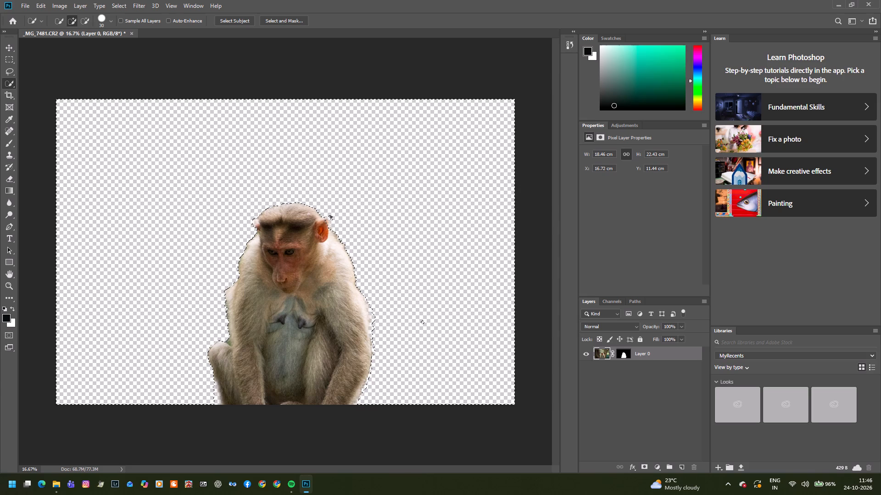
# Deselect the current selection.
pyautogui.rightClick(331, 217)
pyautogui.click(335, 221)
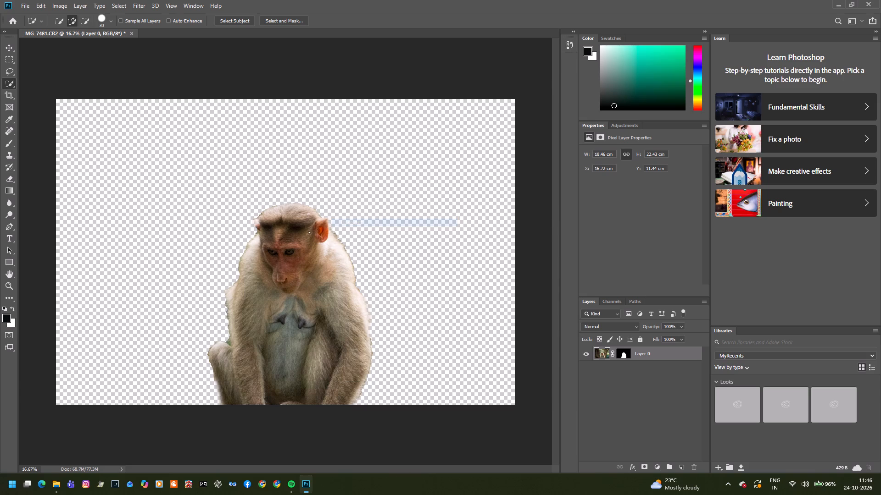
# Select the whole monkey on Layer 0 with the Quick Selection tool, from its base to the top of its head and the lower leg.
pyautogui.moveTo(288, 407); pyautogui.dragTo(281, 247)
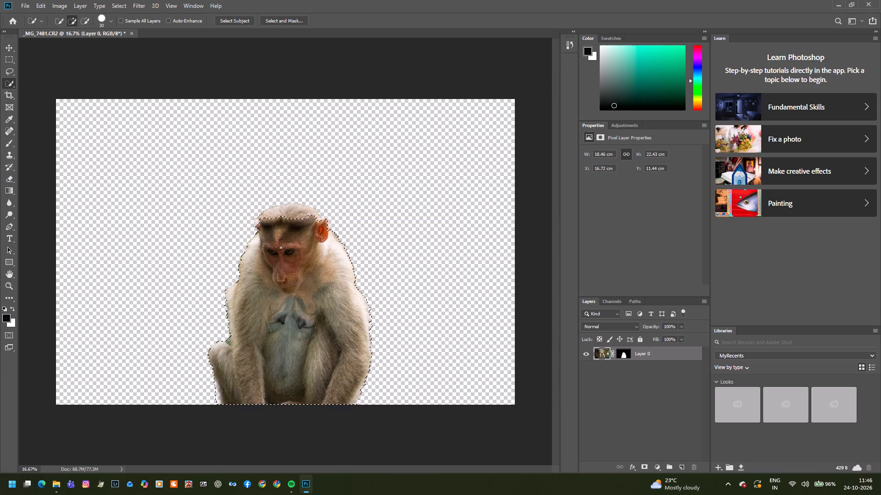
pyautogui.moveTo(281, 247); pyautogui.dragTo(281, 211)
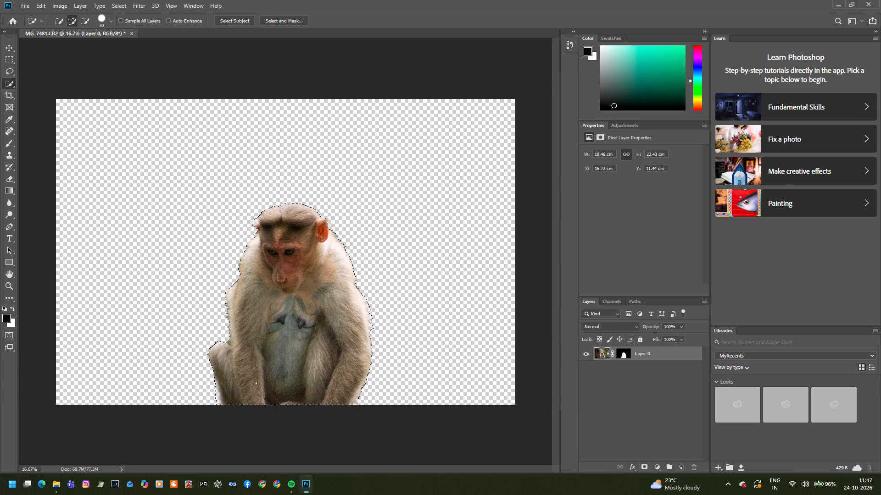
pyautogui.moveTo(216, 379); pyautogui.dragTo(223, 388)
# Invert the new monkey selection to target the surrounding background.
pyautogui.rightClick(222, 387)
pyautogui.click(241, 235)
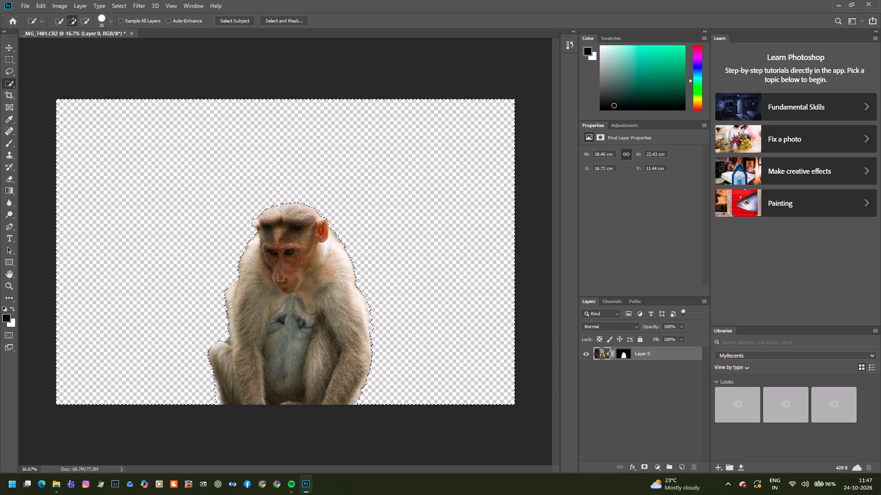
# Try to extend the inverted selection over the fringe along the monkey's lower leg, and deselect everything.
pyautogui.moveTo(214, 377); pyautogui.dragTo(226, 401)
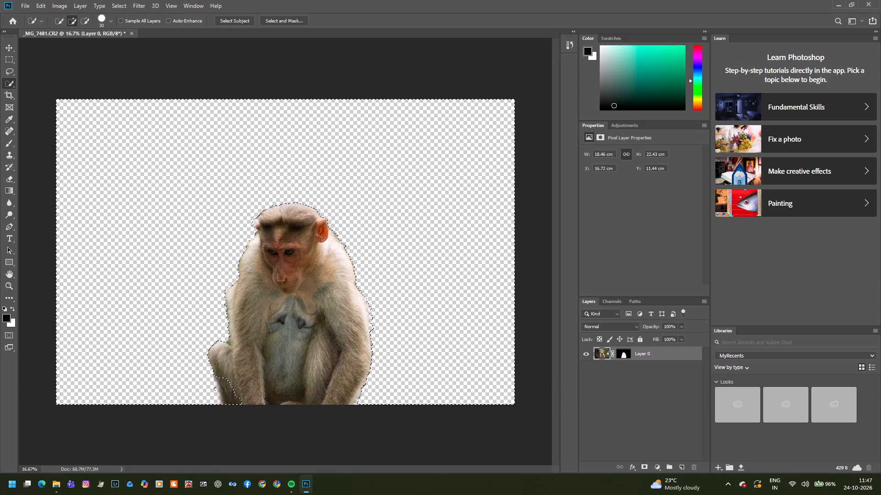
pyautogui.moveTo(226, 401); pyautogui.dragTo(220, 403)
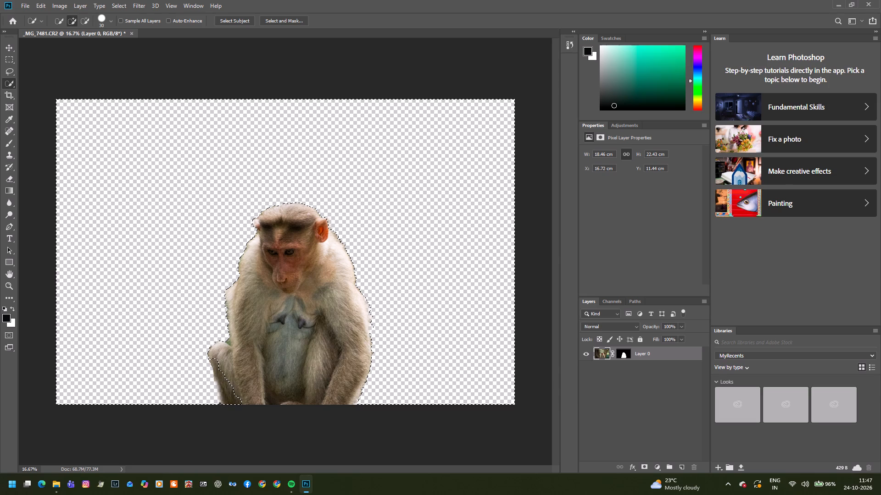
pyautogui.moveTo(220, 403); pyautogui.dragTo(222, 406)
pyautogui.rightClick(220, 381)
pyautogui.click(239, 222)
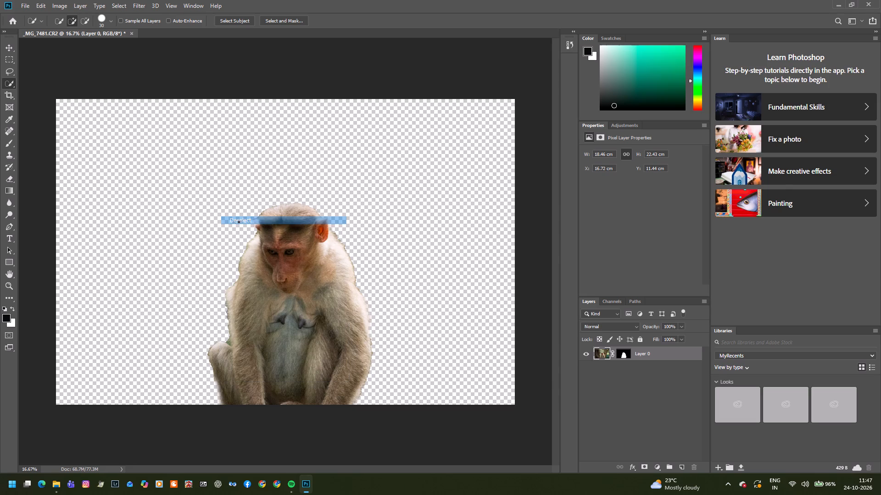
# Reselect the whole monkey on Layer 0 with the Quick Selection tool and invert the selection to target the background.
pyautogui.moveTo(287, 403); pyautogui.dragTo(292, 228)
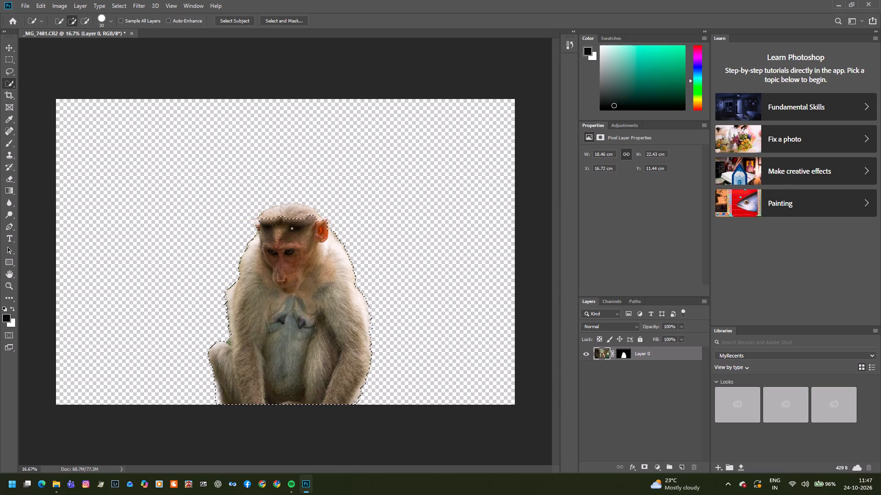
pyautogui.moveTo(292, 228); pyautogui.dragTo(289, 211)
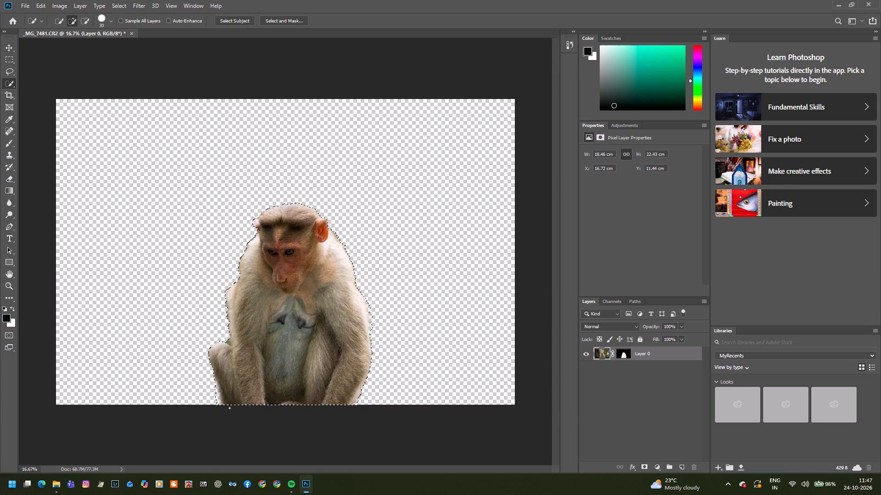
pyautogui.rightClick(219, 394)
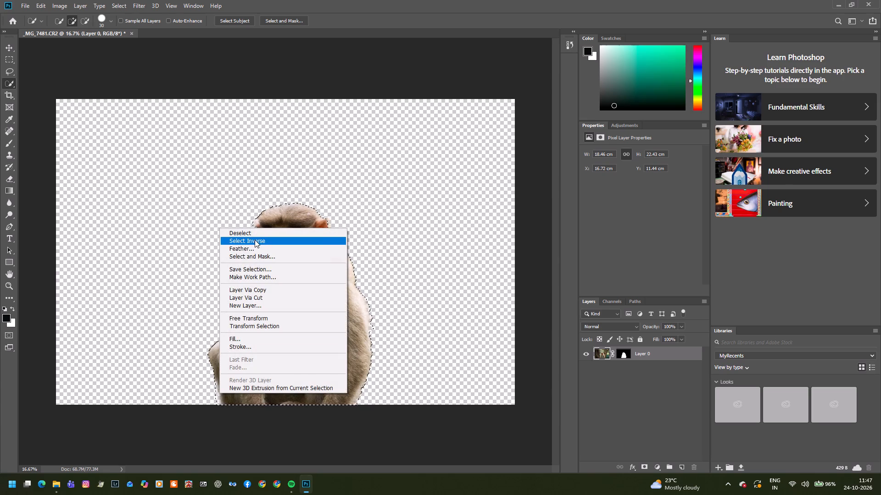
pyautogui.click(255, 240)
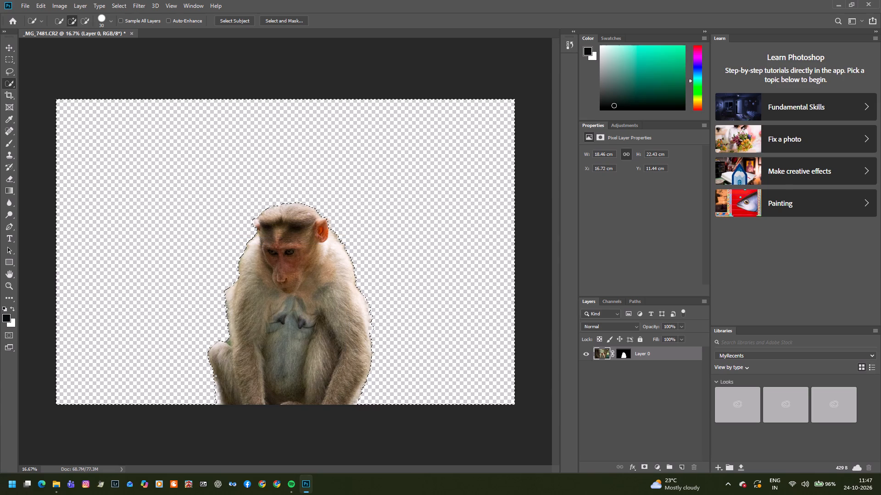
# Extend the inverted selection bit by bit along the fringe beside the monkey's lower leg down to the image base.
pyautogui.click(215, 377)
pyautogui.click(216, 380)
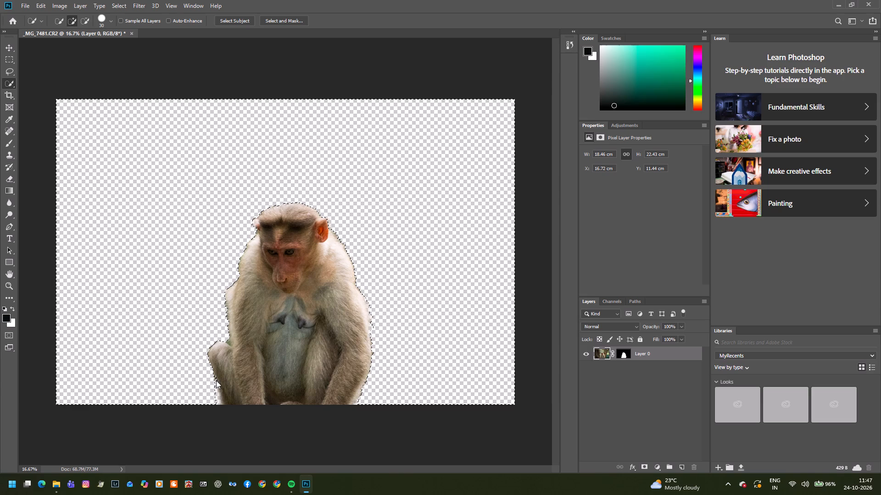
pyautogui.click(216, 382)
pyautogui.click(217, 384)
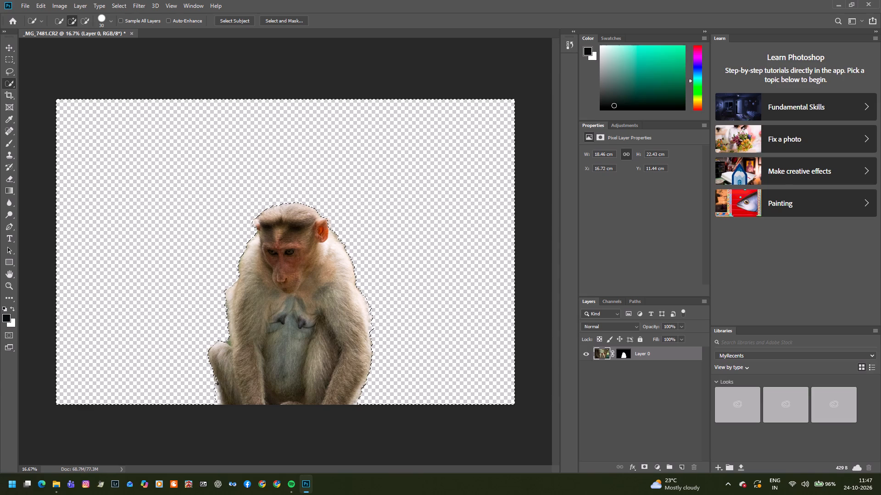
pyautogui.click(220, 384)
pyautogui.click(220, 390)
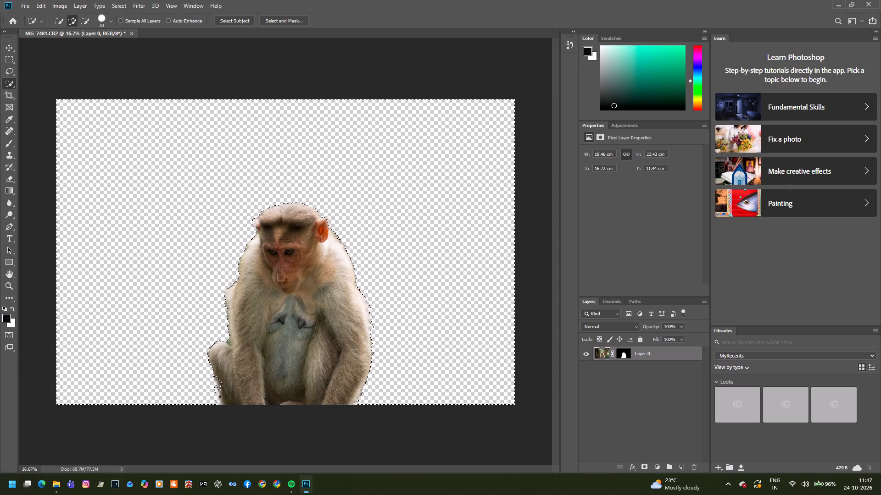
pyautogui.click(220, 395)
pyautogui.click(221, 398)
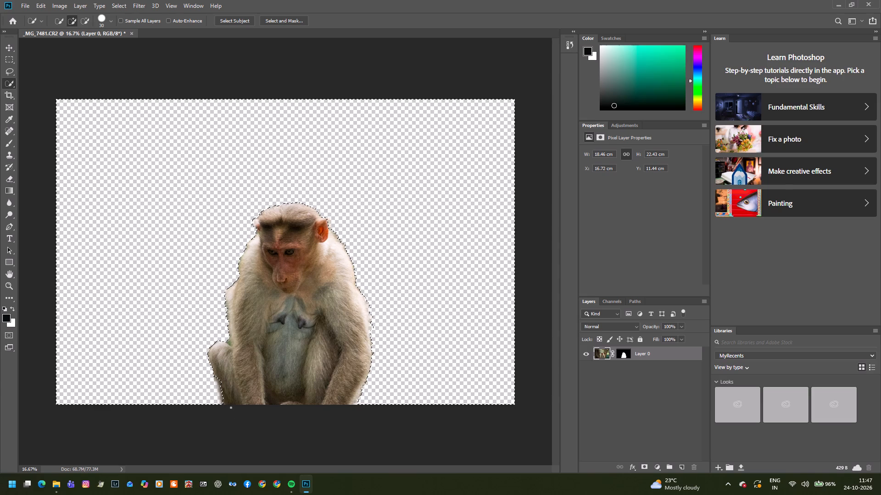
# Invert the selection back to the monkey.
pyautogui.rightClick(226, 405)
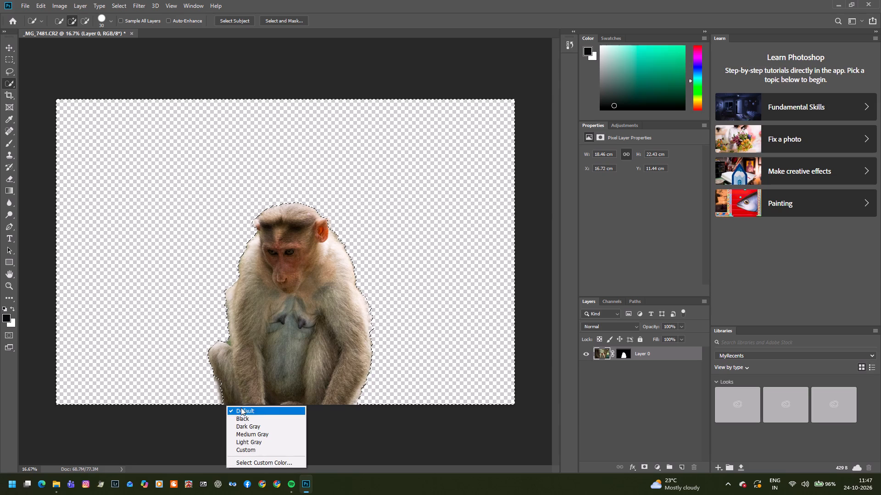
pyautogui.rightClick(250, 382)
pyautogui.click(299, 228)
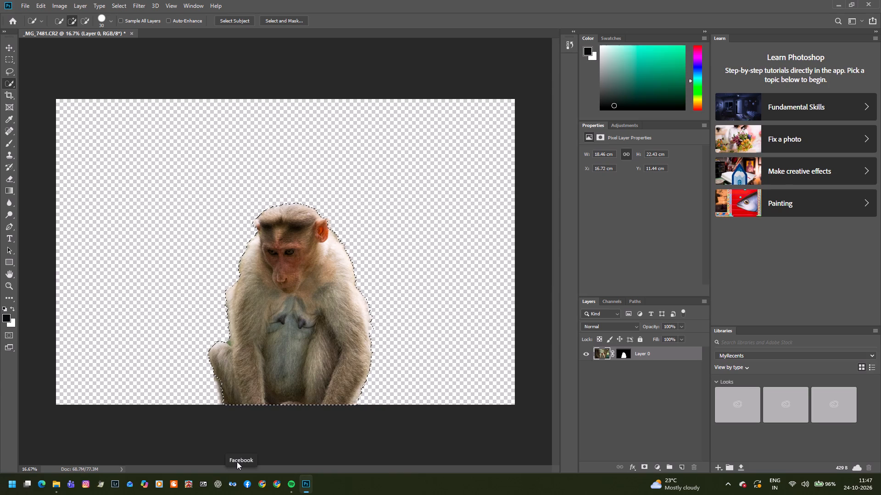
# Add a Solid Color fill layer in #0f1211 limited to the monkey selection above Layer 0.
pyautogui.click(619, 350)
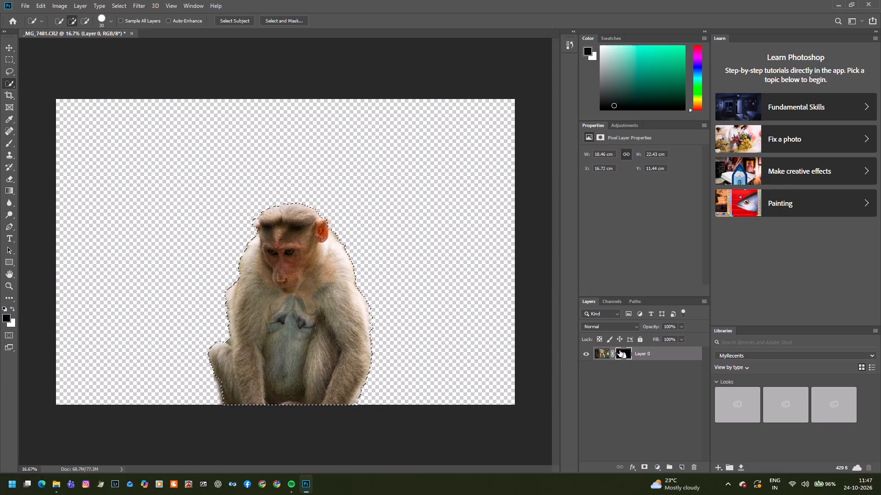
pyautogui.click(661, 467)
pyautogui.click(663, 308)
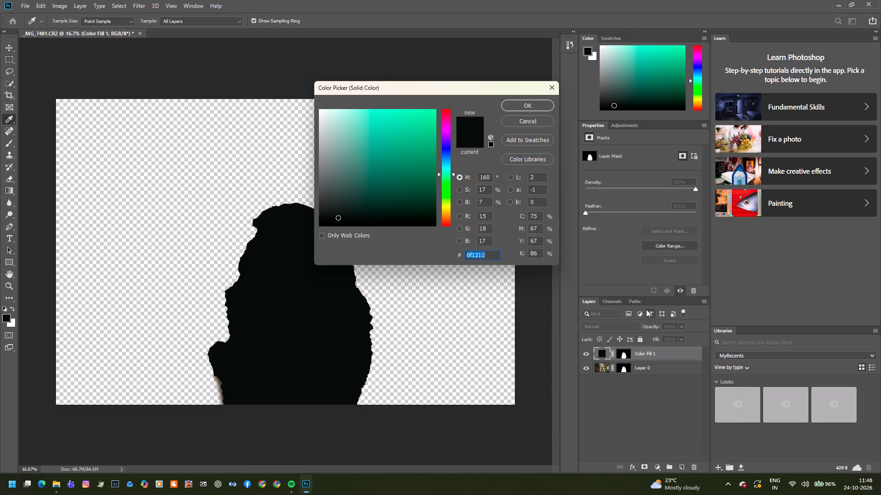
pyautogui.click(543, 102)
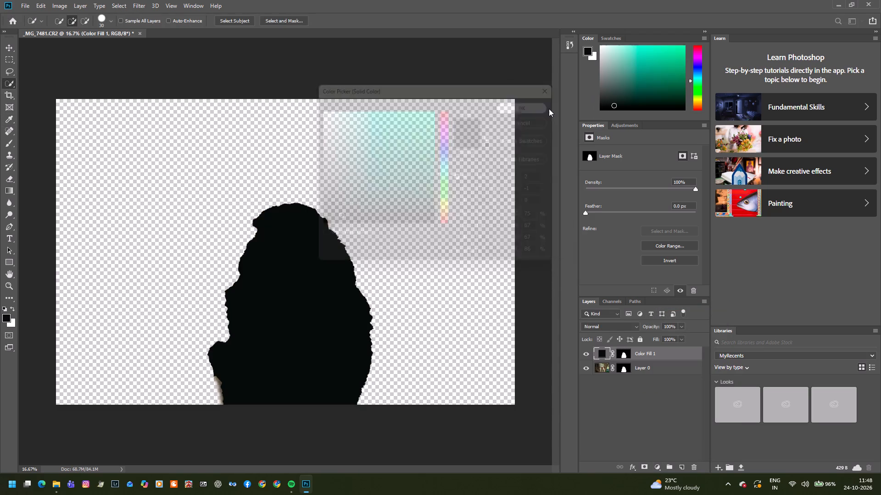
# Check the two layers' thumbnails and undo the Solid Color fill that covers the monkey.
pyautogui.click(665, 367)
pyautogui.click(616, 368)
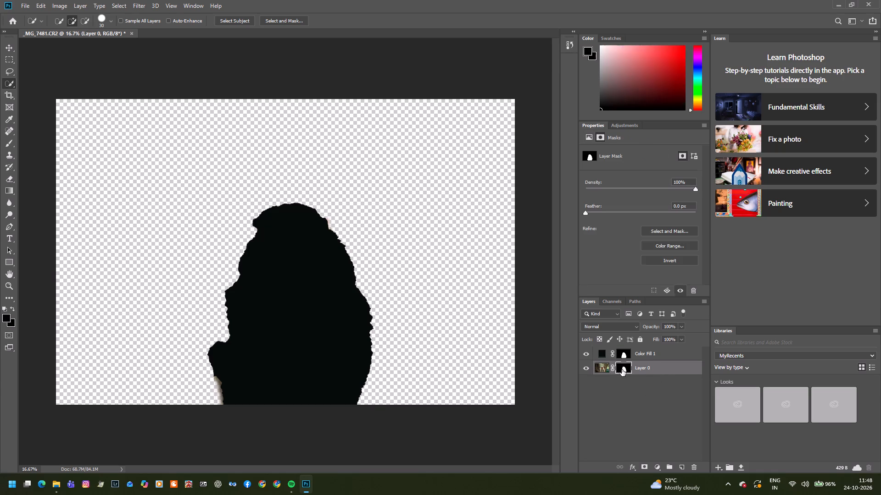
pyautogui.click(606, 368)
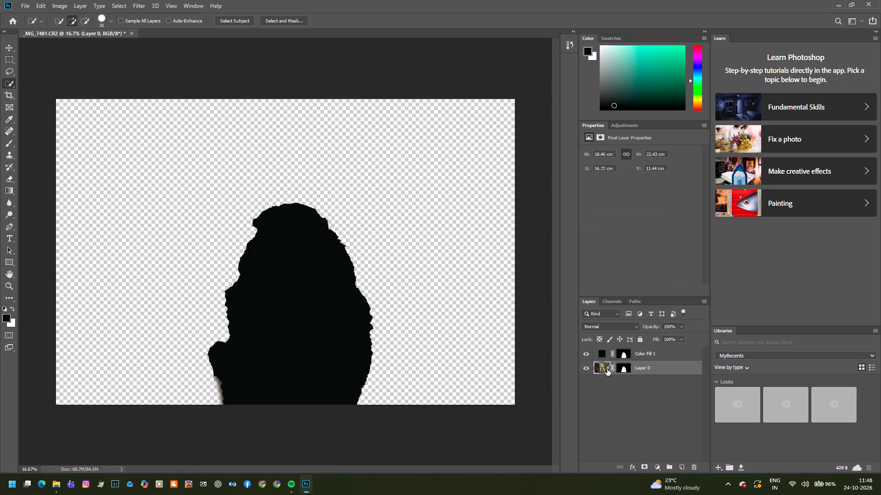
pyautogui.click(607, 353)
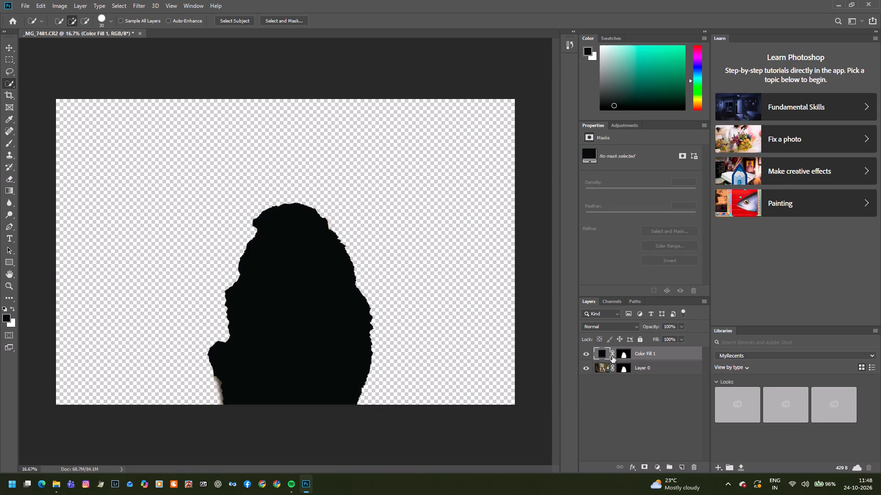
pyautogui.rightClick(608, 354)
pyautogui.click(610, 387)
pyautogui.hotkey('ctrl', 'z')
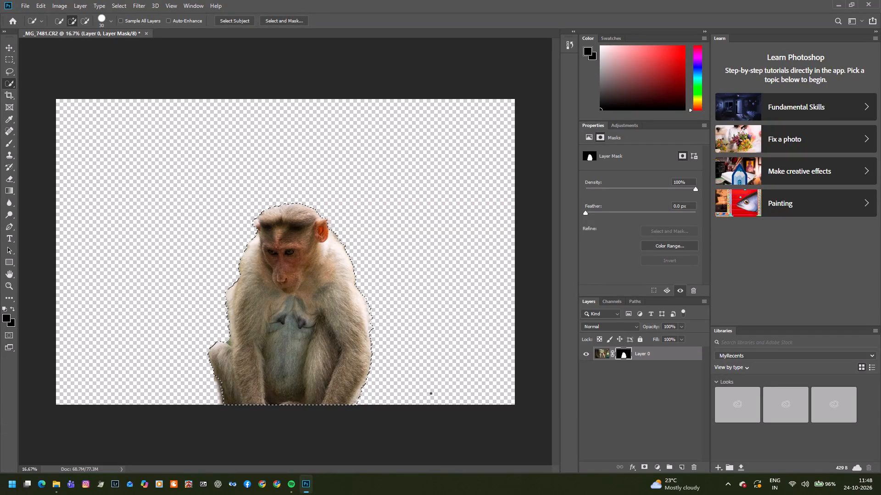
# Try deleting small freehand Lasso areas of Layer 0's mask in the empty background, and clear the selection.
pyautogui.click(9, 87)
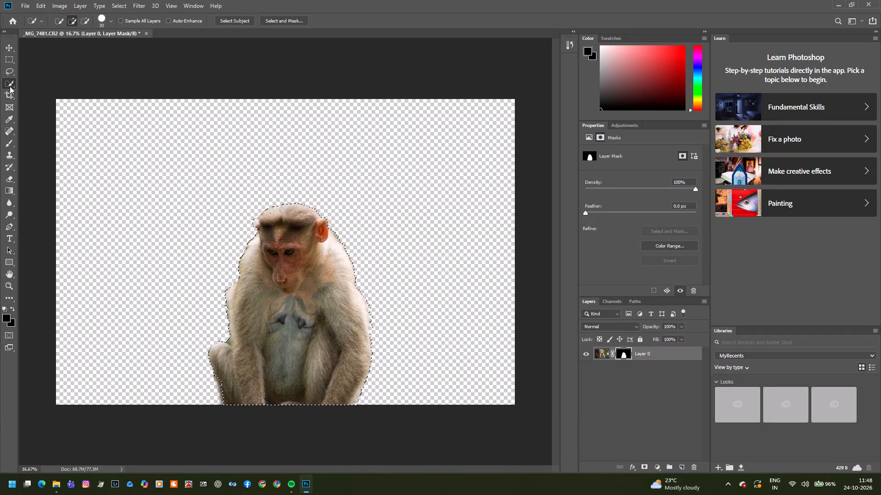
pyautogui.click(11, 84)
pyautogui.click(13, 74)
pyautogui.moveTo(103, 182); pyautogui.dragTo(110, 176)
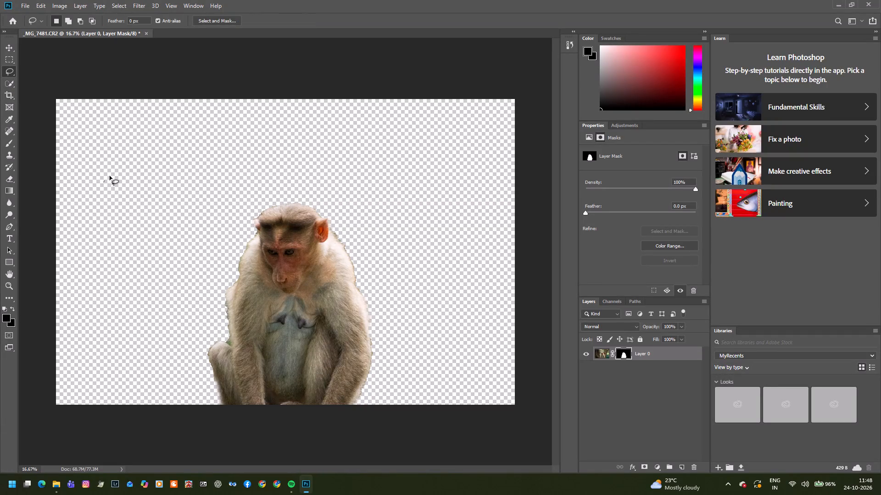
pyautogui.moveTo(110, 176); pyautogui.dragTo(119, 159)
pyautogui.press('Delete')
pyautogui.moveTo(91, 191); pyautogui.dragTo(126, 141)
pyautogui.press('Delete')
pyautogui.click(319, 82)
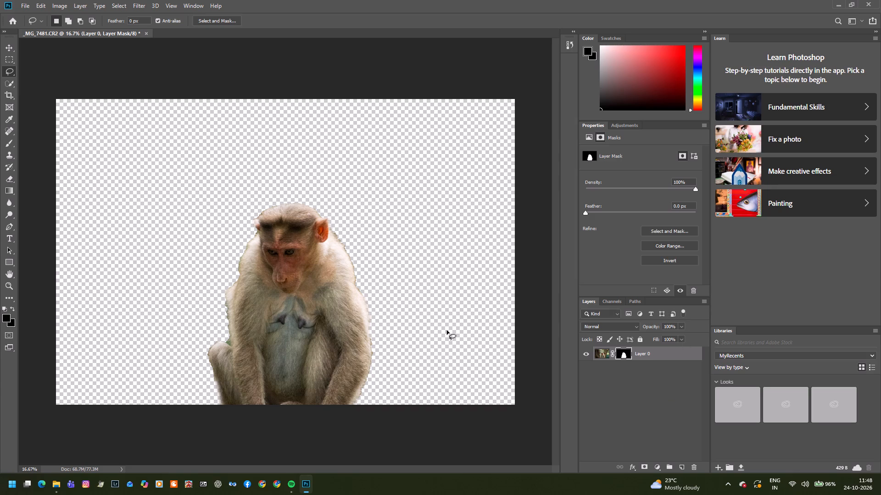
# With no layer selected, add a Solid Color fill layer in #0f1211 covering the full canvas.
pyautogui.doubleClick(664, 393)
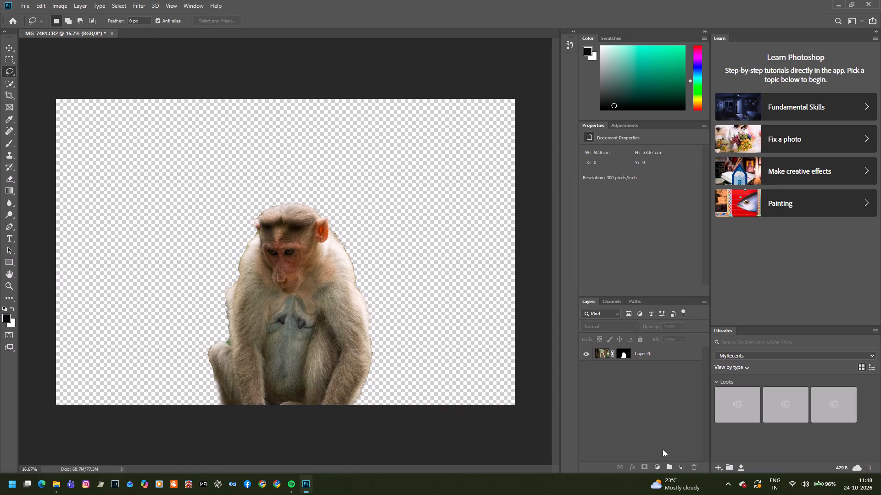
pyautogui.click(658, 468)
pyautogui.click(669, 305)
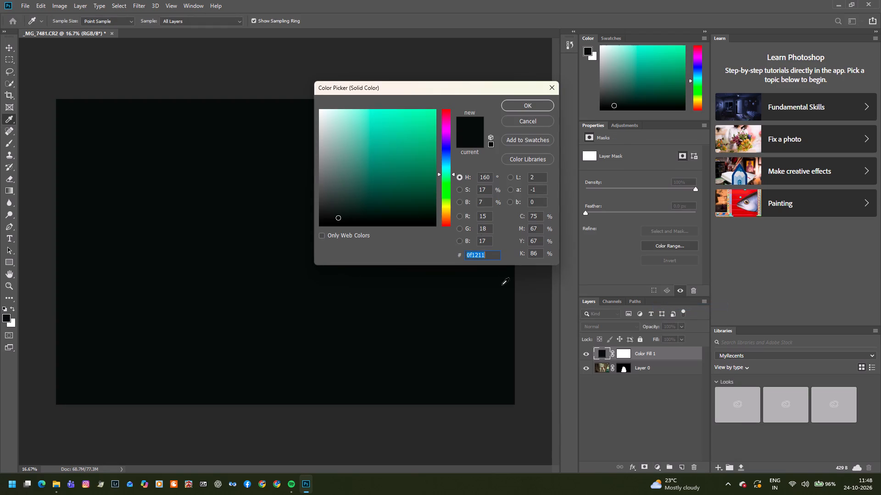
pyautogui.click(540, 108)
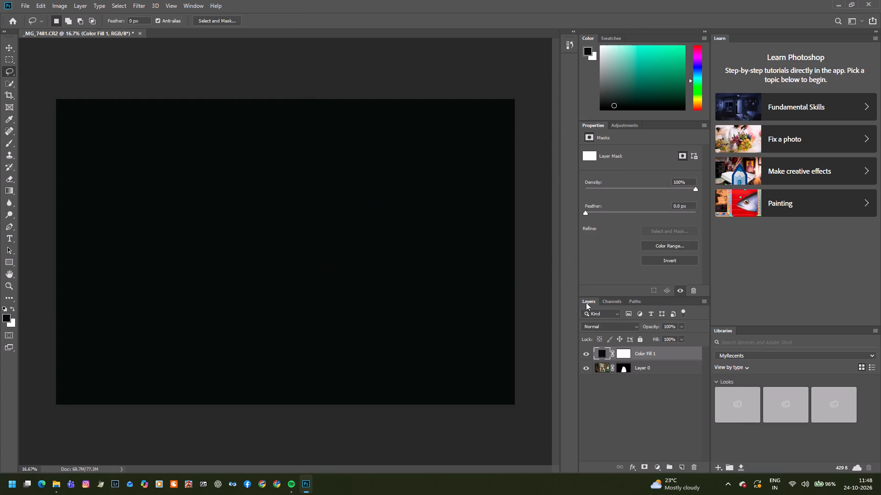
# Move the Color Fill 1 layer below Layer 0 so it serves as the monkey's background.
pyautogui.click(632, 368)
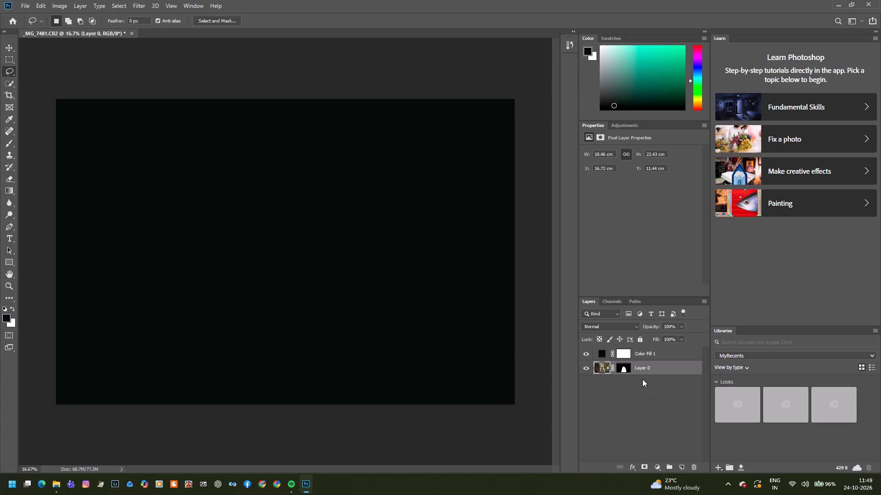
pyautogui.moveTo(660, 352); pyautogui.dragTo(662, 379)
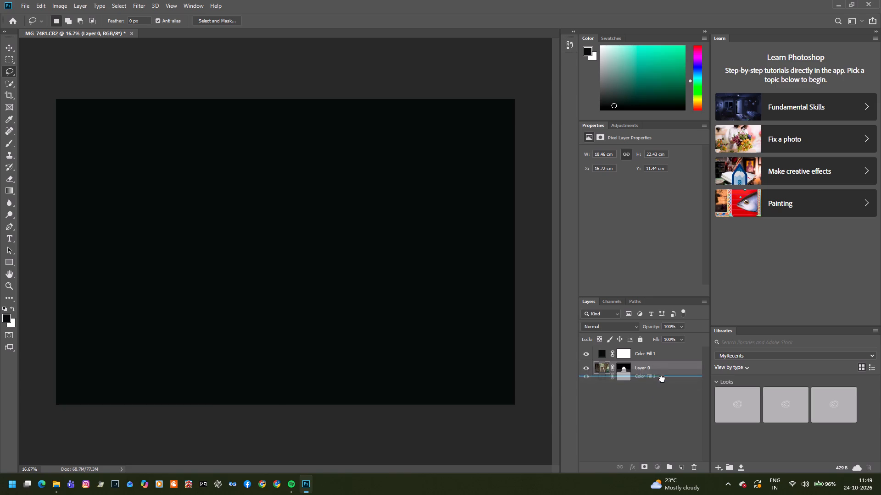
pyautogui.moveTo(662, 379); pyautogui.dragTo(662, 382)
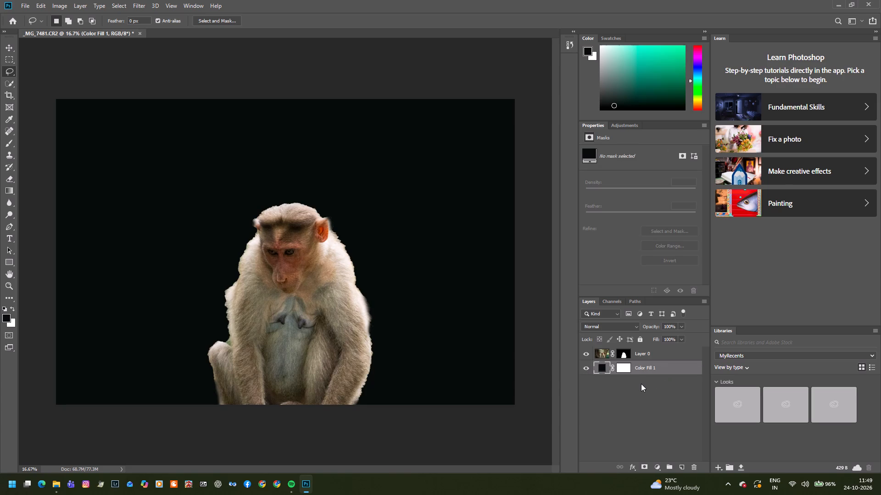
# Paint out Layer 0's light fringe with a 143 px black Brush along the monkey's image-left outline, from the leg up to the shoulder.
pyautogui.click(8, 139)
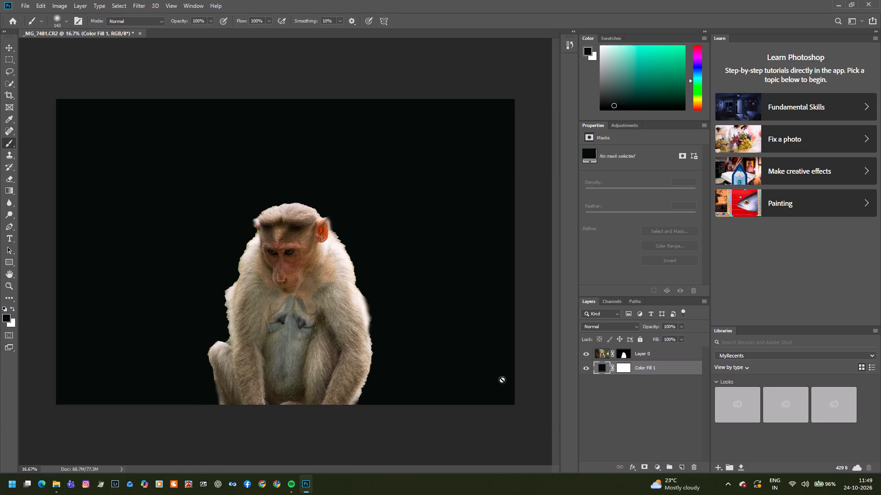
pyautogui.click(604, 355)
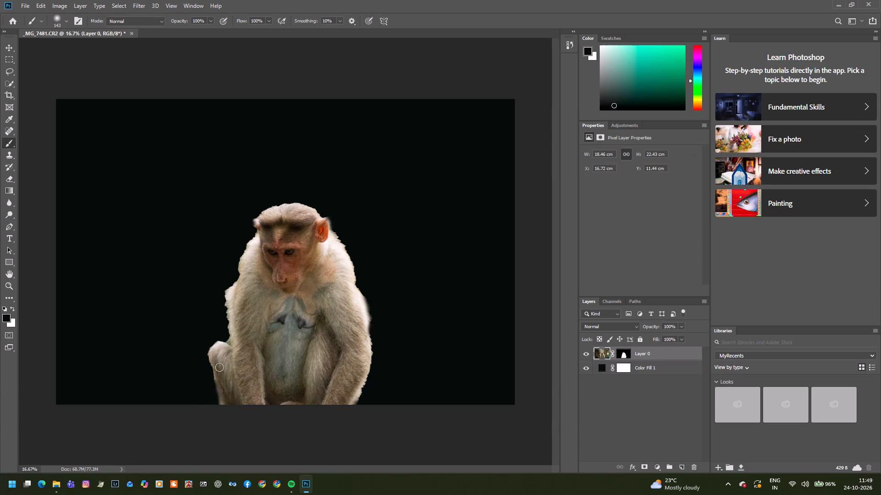
pyautogui.moveTo(216, 405); pyautogui.dragTo(210, 383)
pyautogui.moveTo(210, 383); pyautogui.dragTo(205, 358)
pyautogui.moveTo(205, 358); pyautogui.dragTo(222, 338)
pyautogui.hotkey('ctrl', 'z')
pyautogui.moveTo(204, 348); pyautogui.dragTo(209, 344)
pyautogui.moveTo(209, 344); pyautogui.dragTo(222, 321)
pyautogui.moveTo(222, 321); pyautogui.dragTo(220, 317)
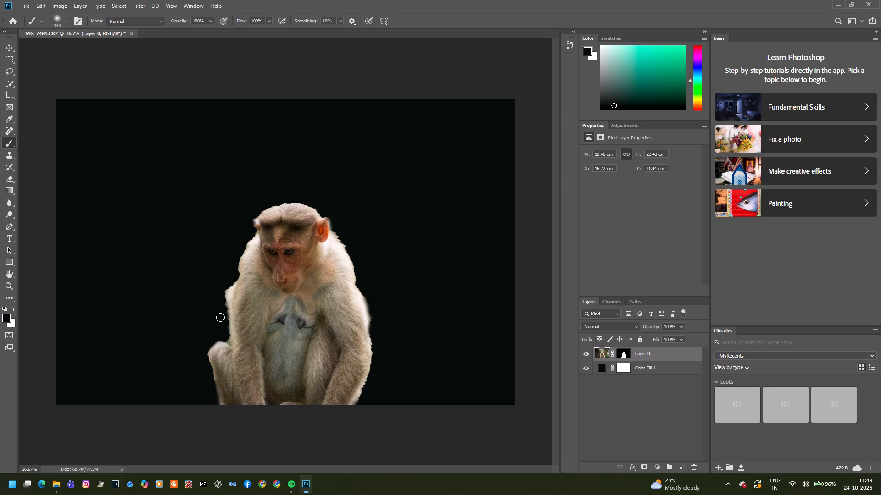
pyautogui.moveTo(220, 317); pyautogui.dragTo(225, 286)
pyautogui.moveTo(225, 286); pyautogui.dragTo(240, 249)
pyautogui.moveTo(240, 249); pyautogui.dragTo(241, 242)
# Paint black over Layer 0's fringe around the monkey's head and ear, then down the image-right shoulder and arm to the canvas bottom.
pyautogui.moveTo(241, 242); pyautogui.dragTo(254, 213)
pyautogui.moveTo(254, 213); pyautogui.dragTo(281, 200)
pyautogui.moveTo(281, 200); pyautogui.dragTo(327, 219)
pyautogui.moveTo(327, 219); pyautogui.dragTo(360, 271)
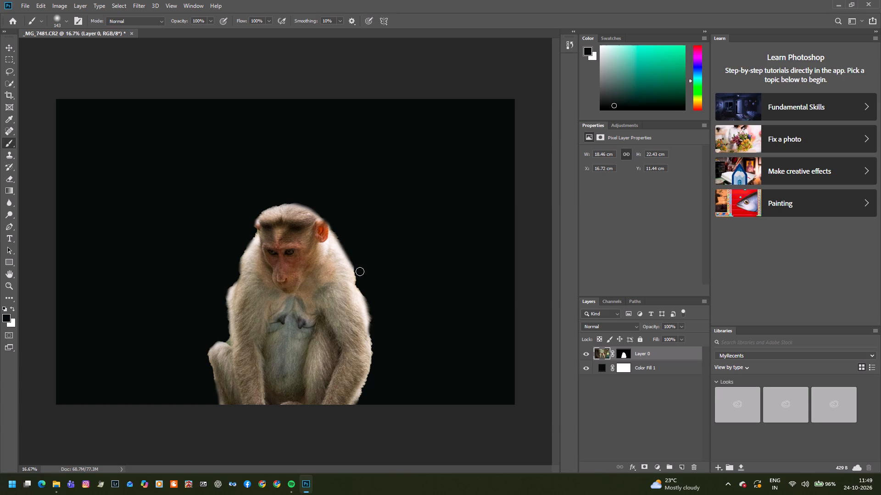
pyautogui.moveTo(360, 271); pyautogui.dragTo(374, 344)
pyautogui.moveTo(374, 344); pyautogui.dragTo(369, 386)
pyautogui.moveTo(369, 386); pyautogui.dragTo(370, 374)
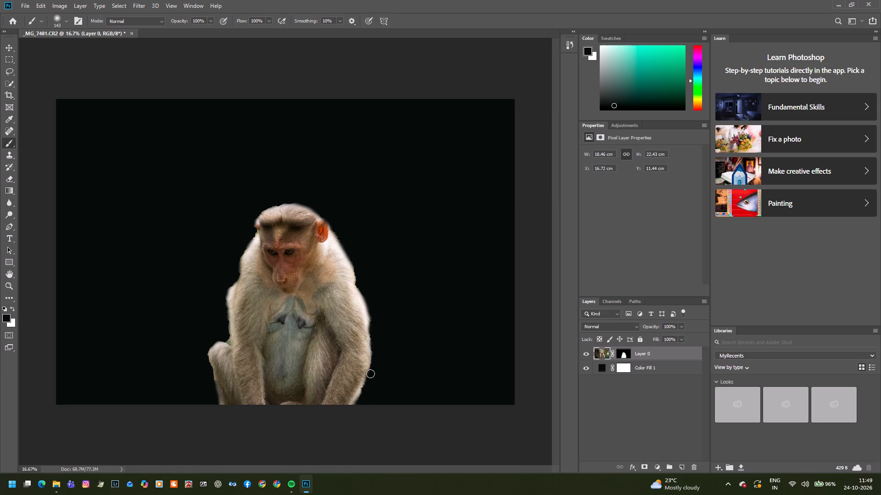
pyautogui.moveTo(370, 374); pyautogui.dragTo(353, 419)
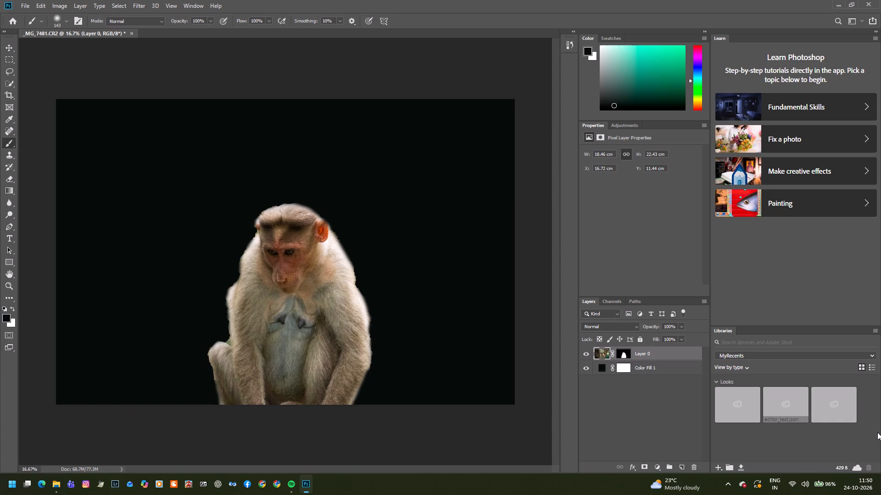
# Hide Layer 0 and show it again to compare it with the dark background.
pyautogui.click(586, 355)
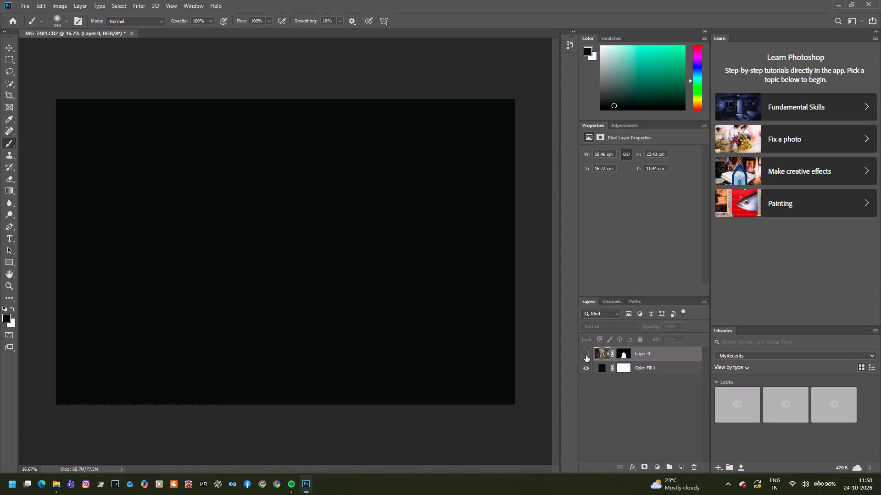
pyautogui.click(586, 355)
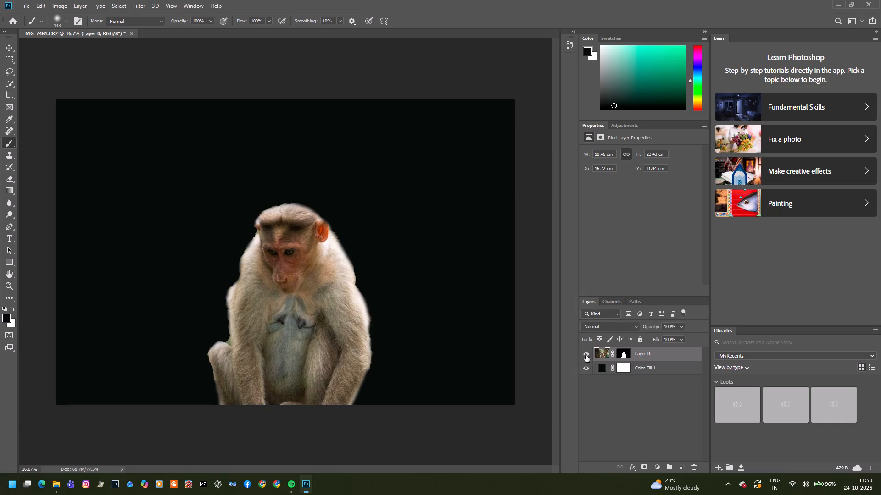
# Add an Inner Glow effect to Layer 0 and set its glow colour to black, #000000.
pyautogui.doubleClick(655, 354)
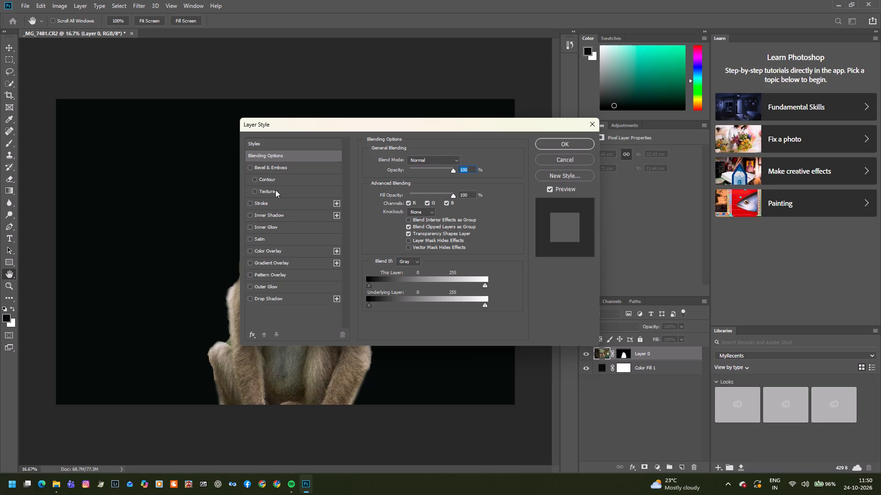
pyautogui.click(269, 230)
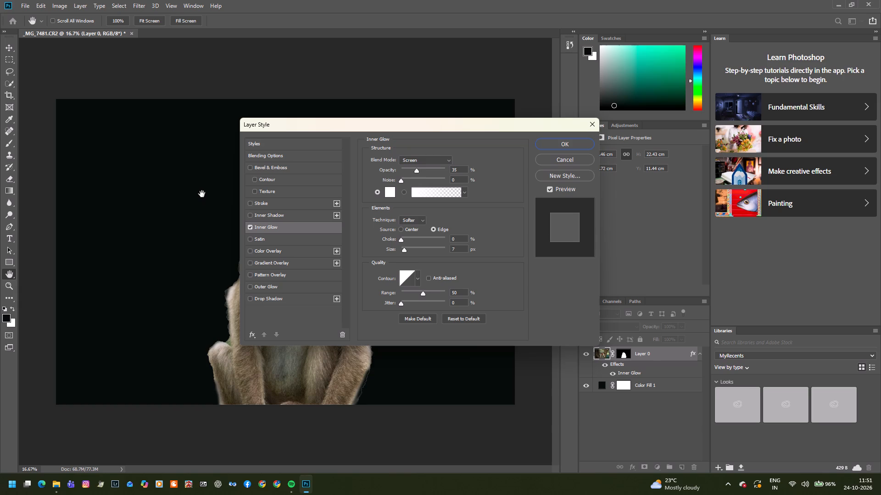
pyautogui.click(389, 188)
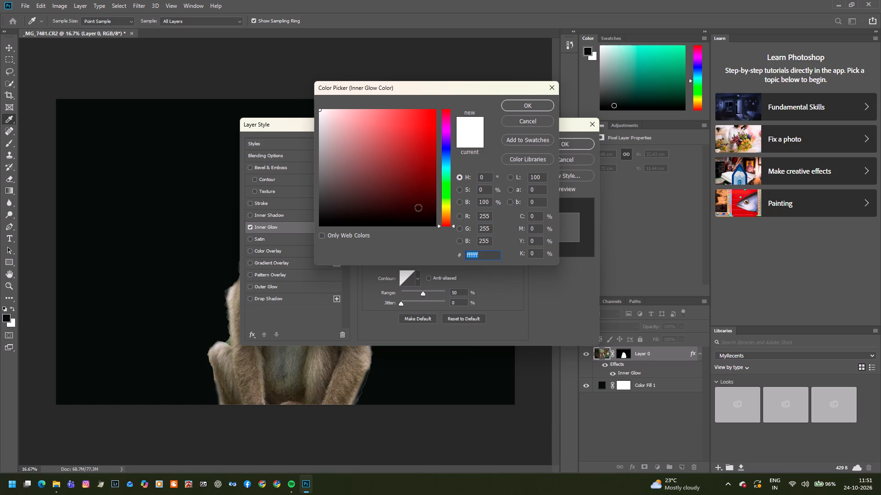
pyautogui.click(447, 207)
pyautogui.moveTo(420, 135); pyautogui.dragTo(435, 103)
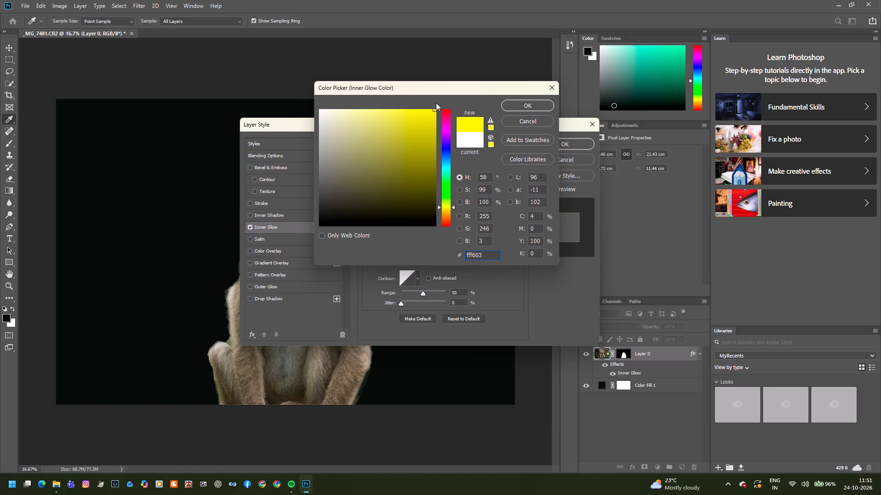
pyautogui.click(472, 143)
pyautogui.moveTo(423, 147); pyautogui.dragTo(430, 215)
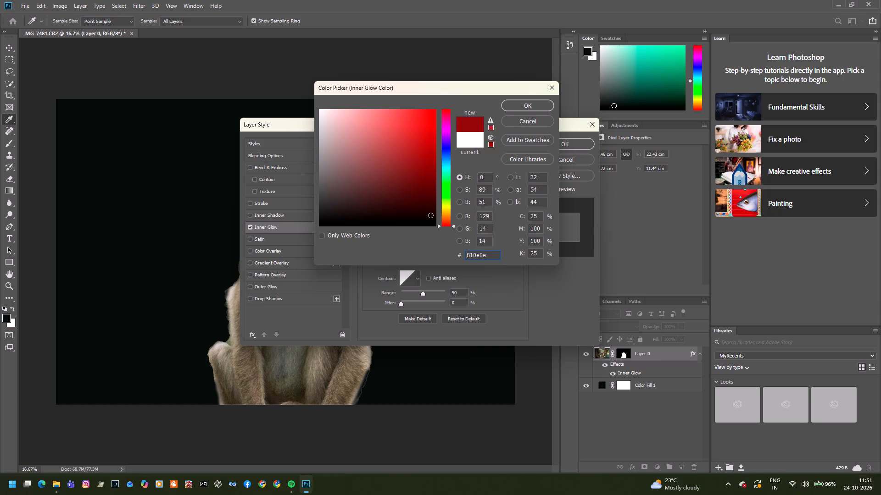
pyautogui.moveTo(430, 215); pyautogui.dragTo(441, 251)
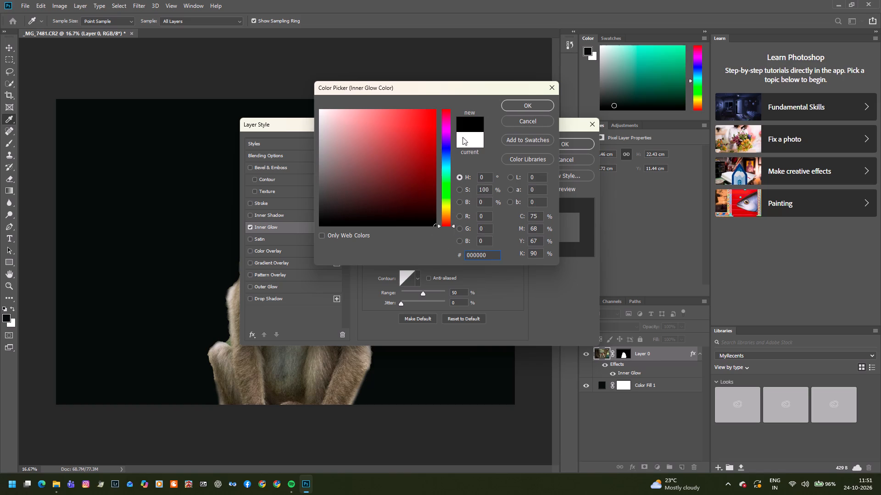
pyautogui.click(468, 122)
pyautogui.click(467, 121)
pyautogui.click(508, 108)
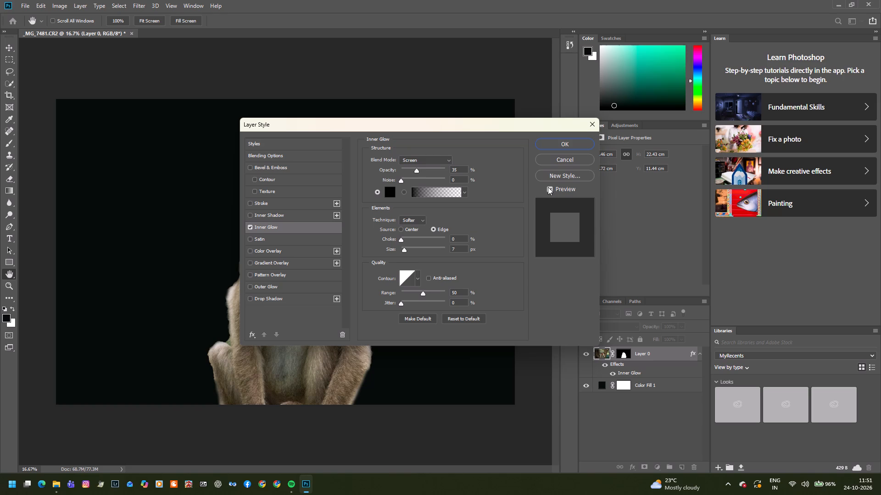
# Set Layer 0's Inner Glow to Multiply blend mode with 66% opacity, 16% choke and 57% range.
pyautogui.click(446, 161)
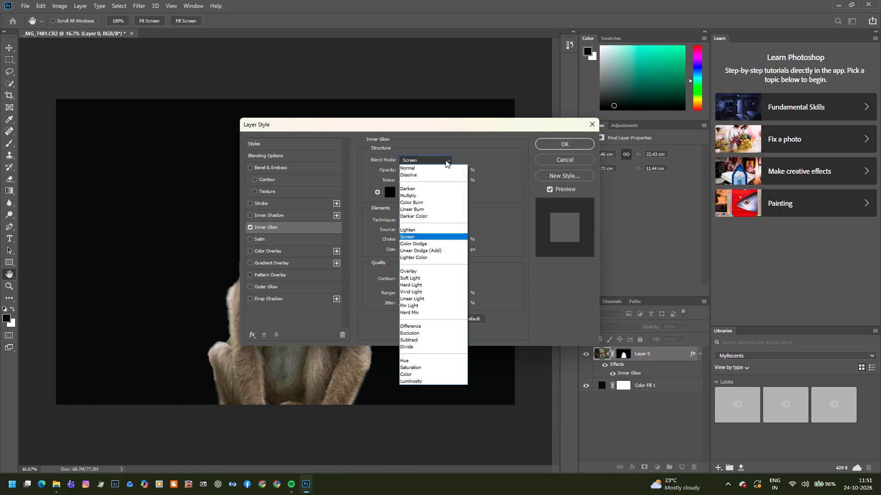
pyautogui.click(437, 198)
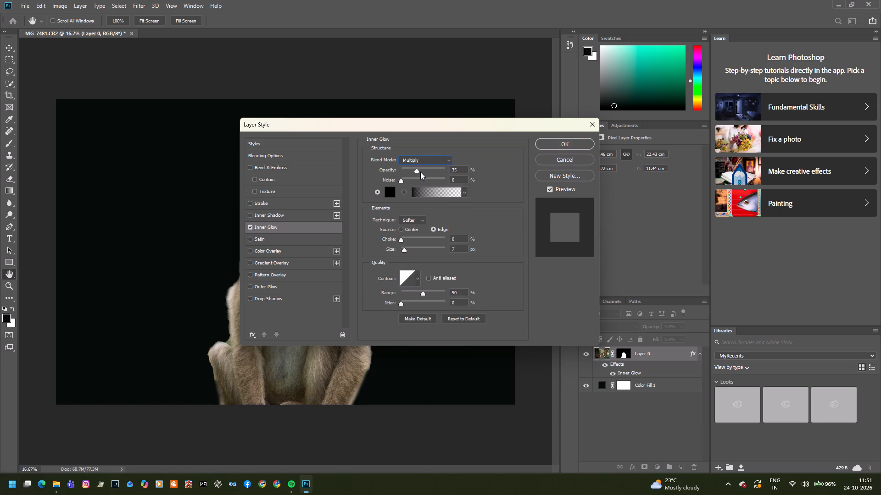
pyautogui.moveTo(418, 170); pyautogui.dragTo(430, 172)
pyautogui.moveTo(403, 239); pyautogui.dragTo(421, 240)
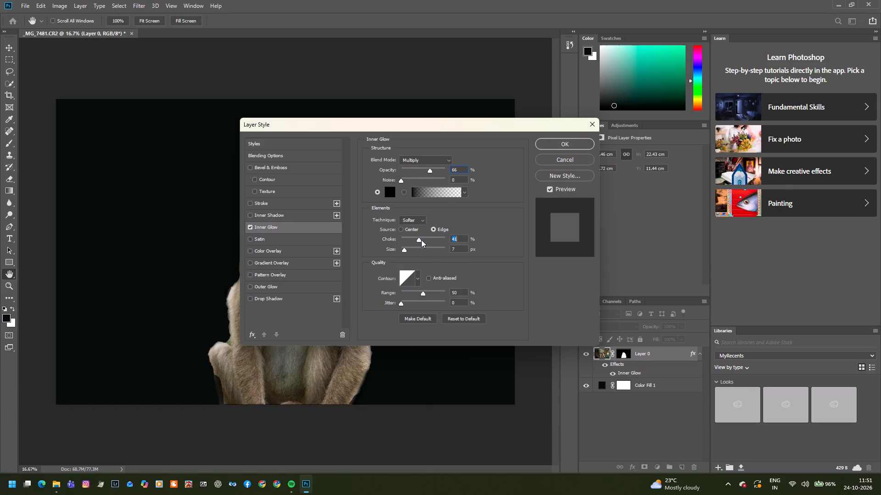
pyautogui.moveTo(421, 240); pyautogui.dragTo(406, 240)
pyautogui.moveTo(406, 240); pyautogui.dragTo(407, 240)
pyautogui.moveTo(407, 240); pyautogui.dragTo(408, 240)
pyautogui.click(424, 293)
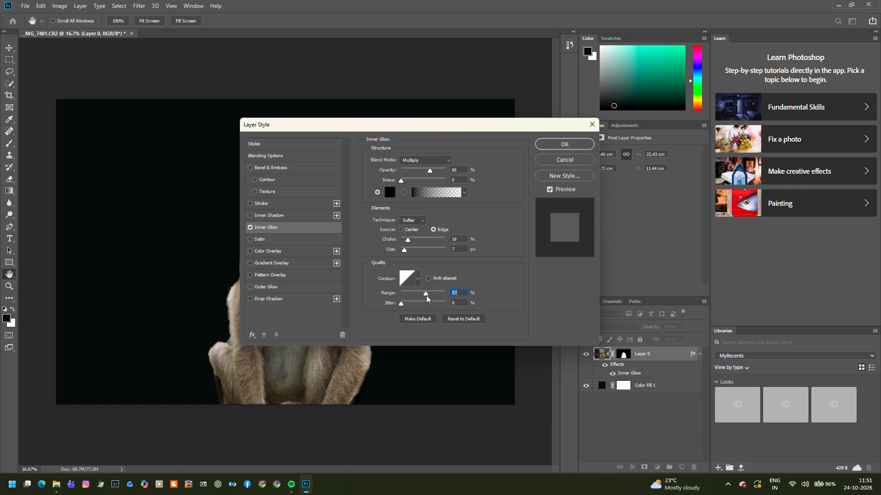
# Switch the layer style preview off and on to compare the monkey with and without the Inner Glow.
pyautogui.click(550, 190)
pyautogui.click(550, 190)
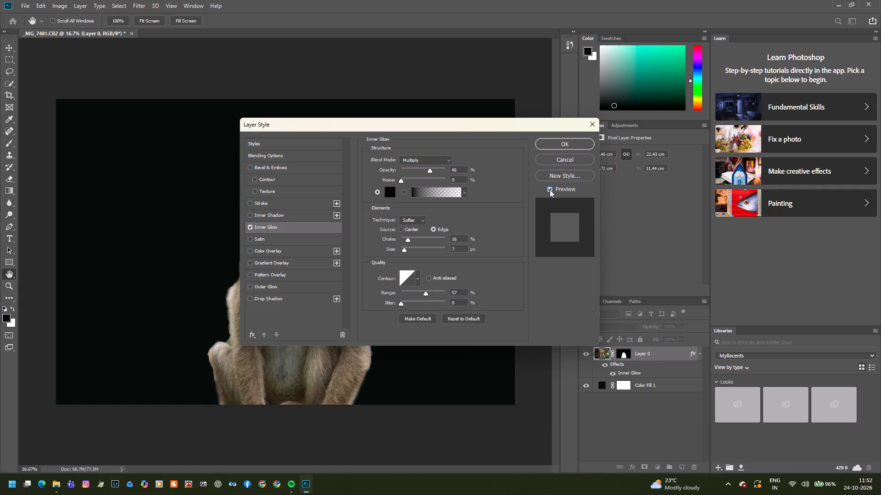
pyautogui.click(550, 190)
pyautogui.click(550, 190)
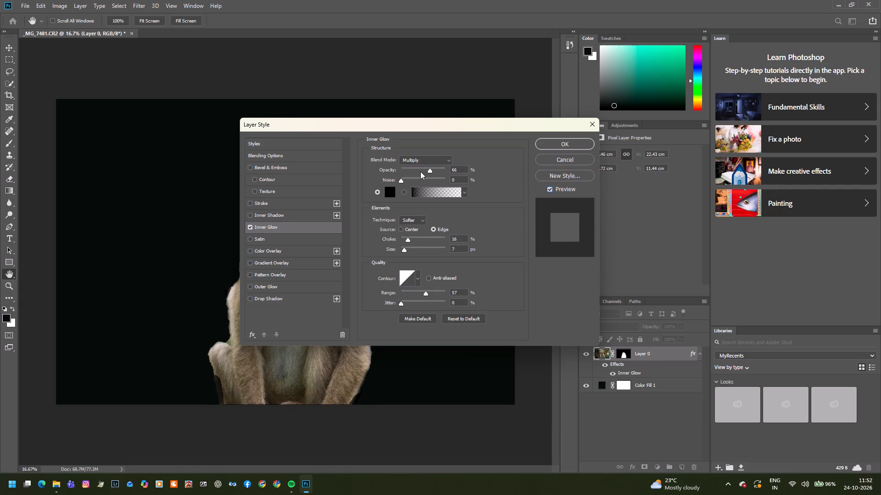
# Reduce the Inner Glow's choke to 7%, lower its opacity slightly, and apply the layer style.
pyautogui.moveTo(407, 239); pyautogui.dragTo(394, 241)
pyautogui.click(402, 236)
pyautogui.click(405, 238)
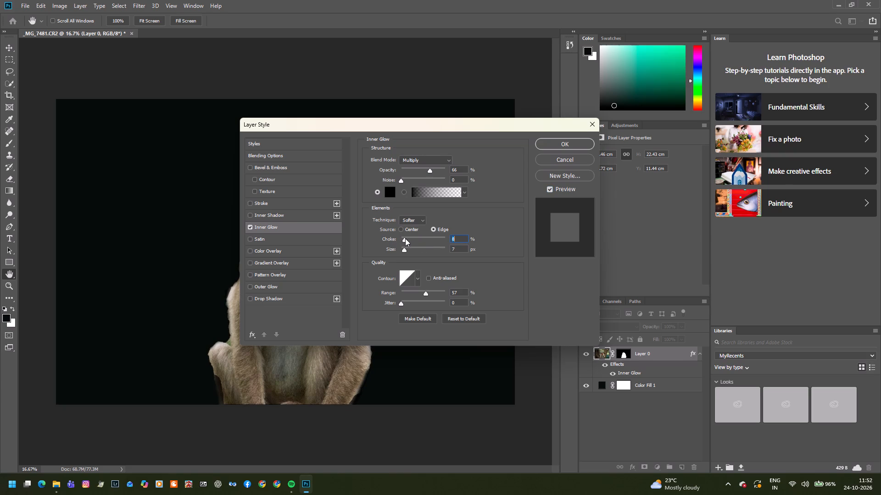
pyautogui.click(400, 238)
pyautogui.click(400, 238)
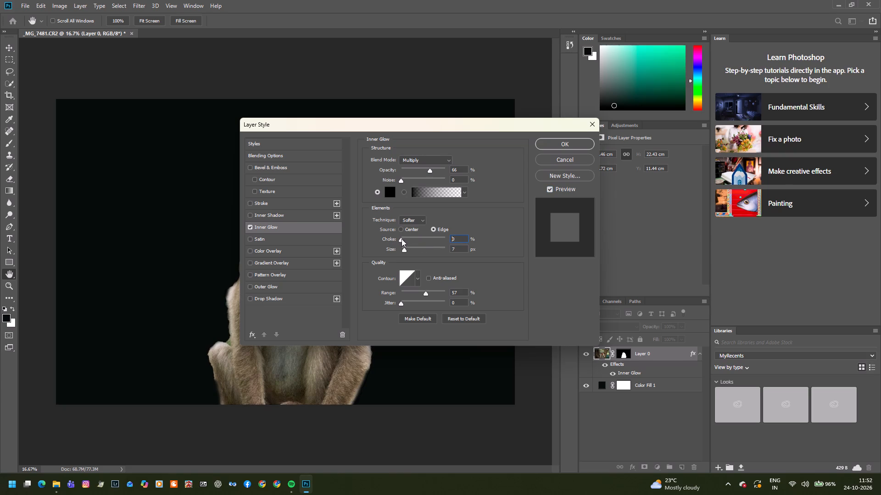
pyautogui.click(402, 241)
pyautogui.moveTo(428, 170); pyautogui.dragTo(426, 176)
pyautogui.click(555, 147)
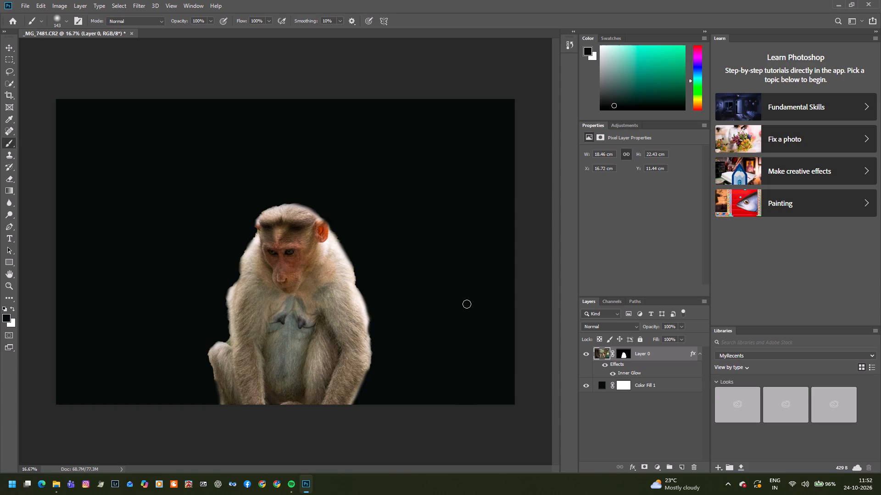
# Add a Curves adjustment layer above Layer 0 and darken the RGB midtones with a point at input 148, output 109.
pyautogui.click(655, 471)
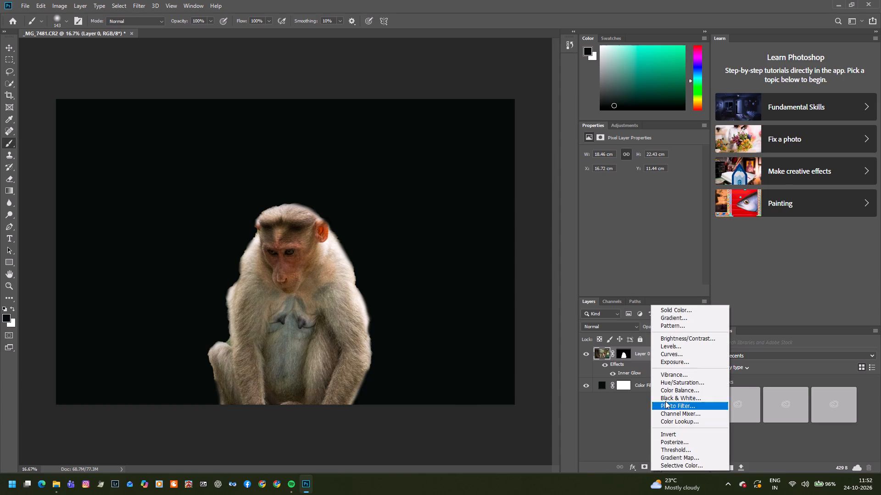
pyautogui.click(671, 357)
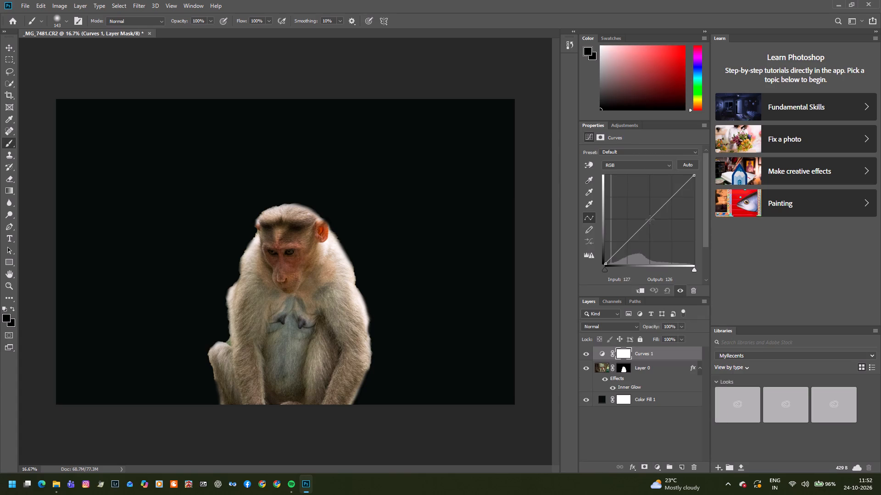
pyautogui.moveTo(650, 220); pyautogui.dragTo(654, 221)
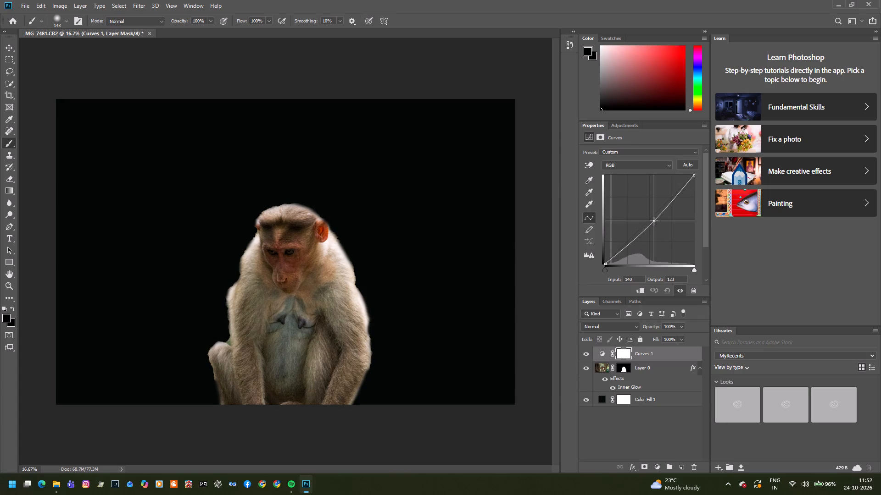
pyautogui.moveTo(654, 221); pyautogui.dragTo(654, 225)
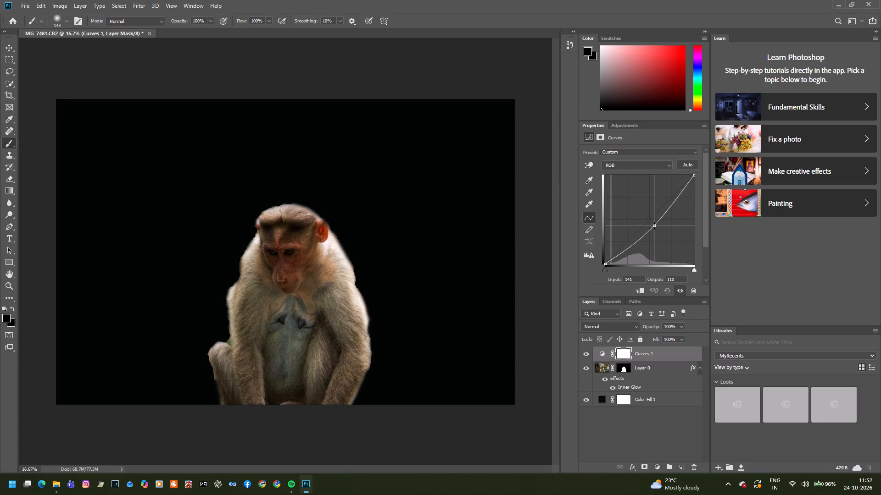
pyautogui.moveTo(654, 225); pyautogui.dragTo(654, 222)
pyautogui.moveTo(654, 222); pyautogui.dragTo(657, 226)
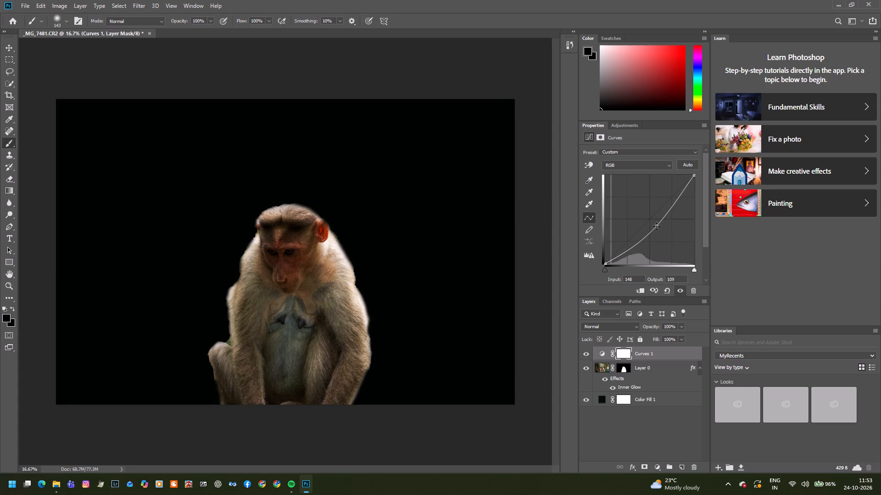
pyautogui.click(667, 424)
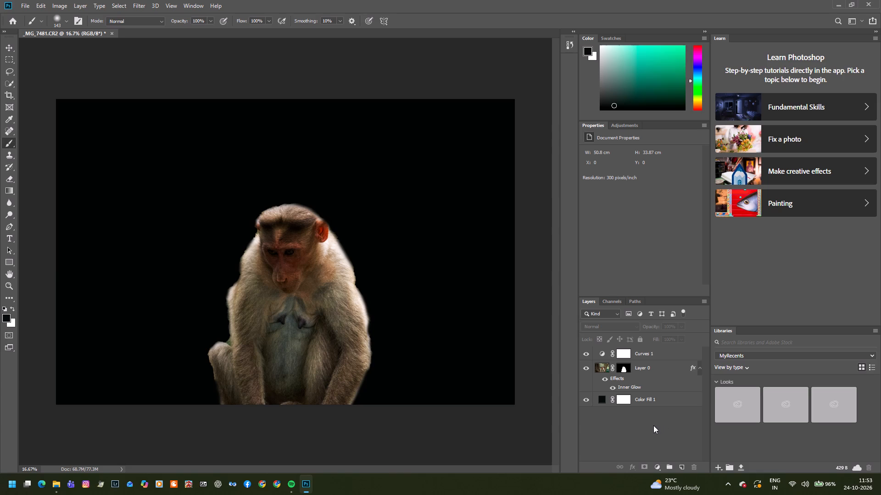
# Add a Levels adjustment layer above Curves 1.
pyautogui.click(661, 468)
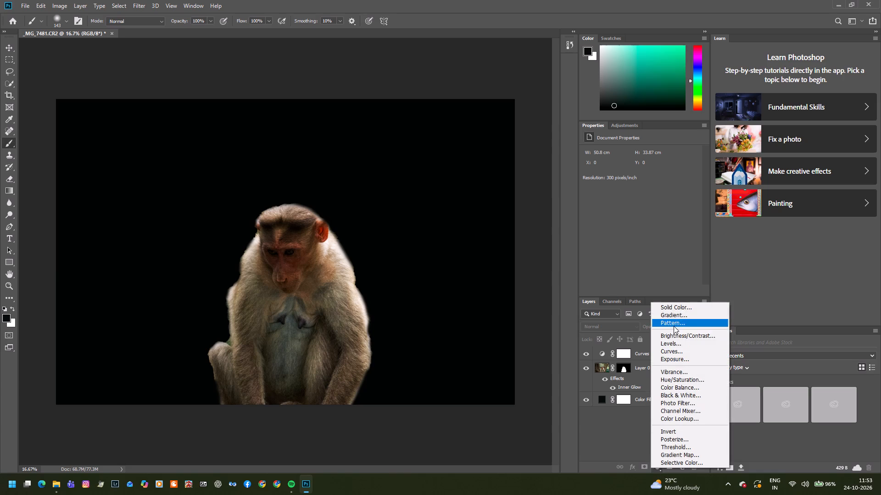
pyautogui.click(676, 346)
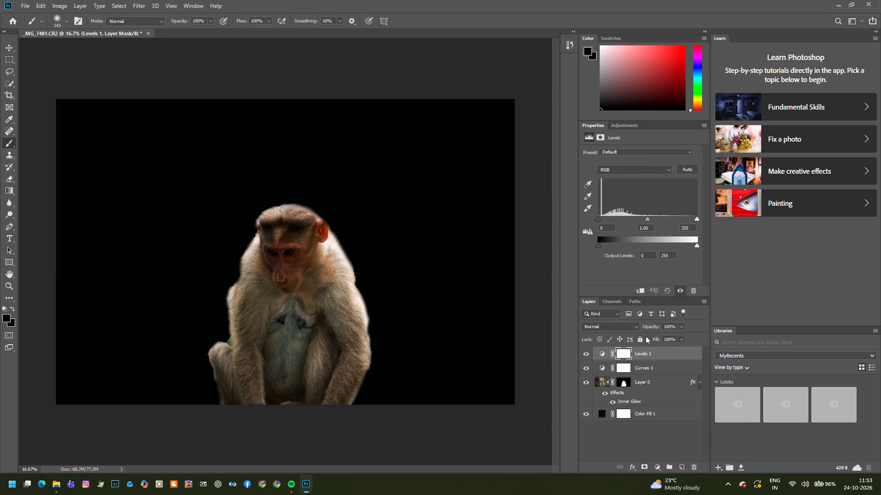
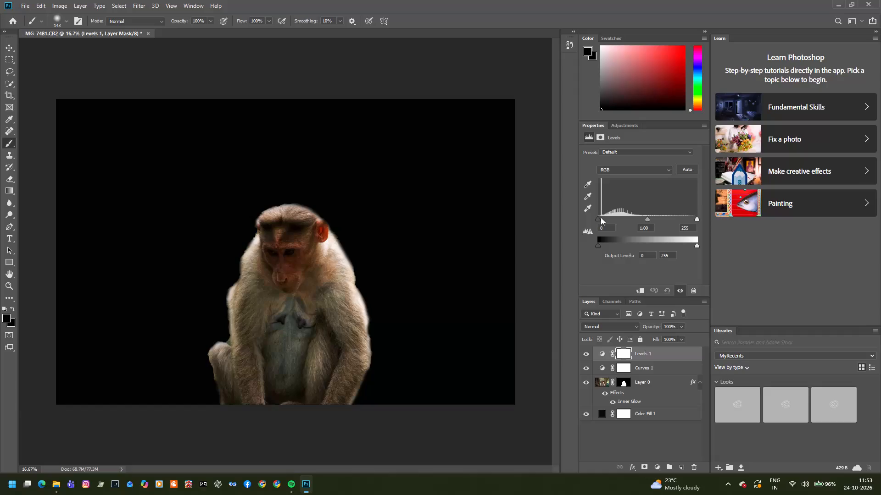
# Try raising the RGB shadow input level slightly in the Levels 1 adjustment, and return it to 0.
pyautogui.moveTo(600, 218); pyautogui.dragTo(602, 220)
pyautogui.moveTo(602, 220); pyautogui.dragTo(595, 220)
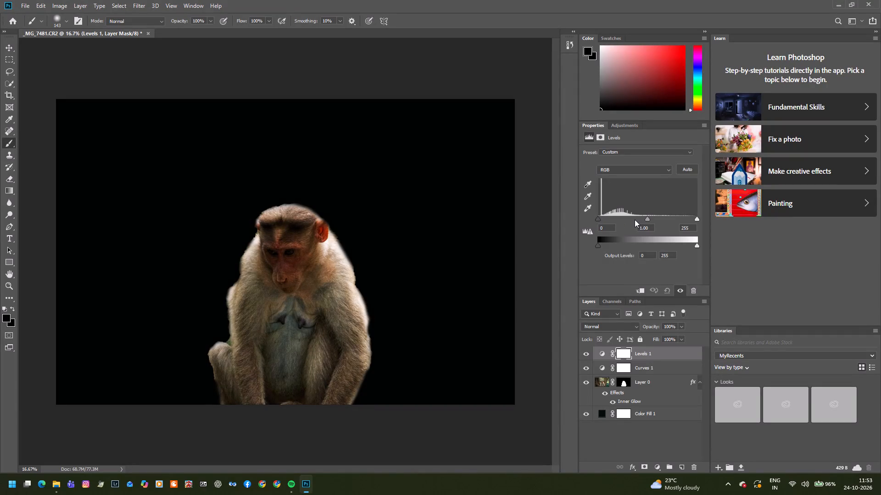
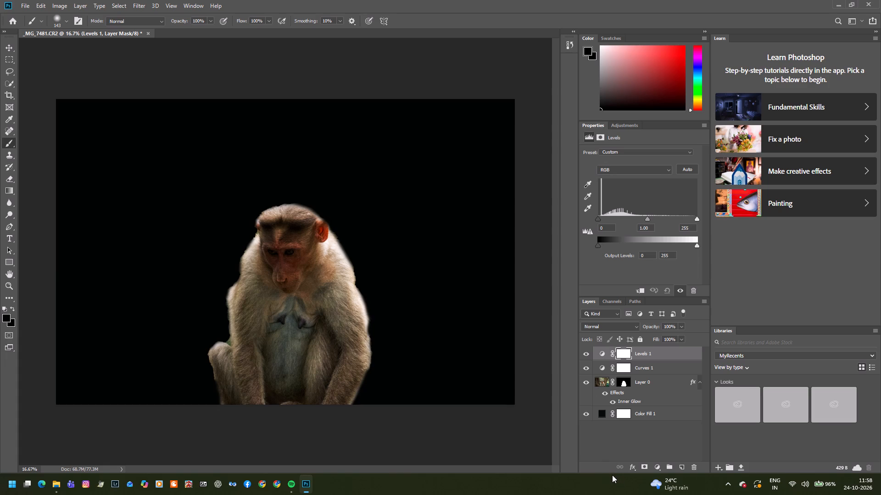
# Add a Curves adjustment above Levels 1 and lower its midtones to input 133, output 115, comparing with it hidden.
pyautogui.click(656, 466)
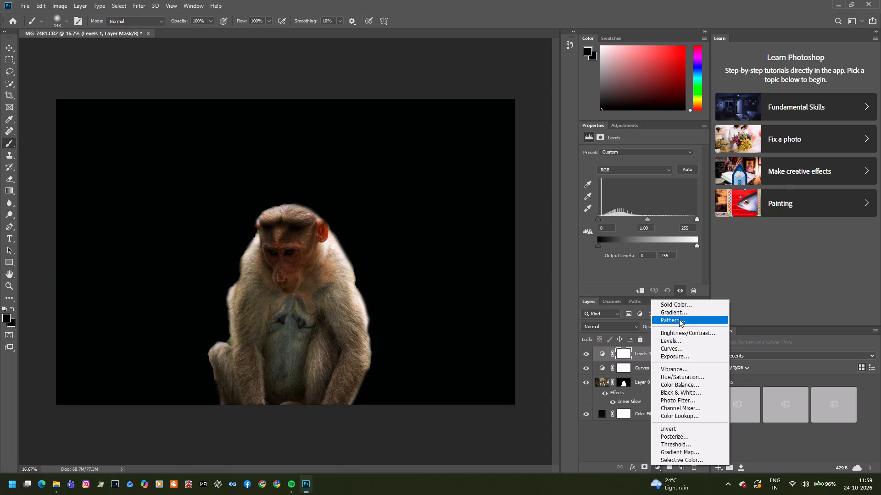
pyautogui.click(678, 348)
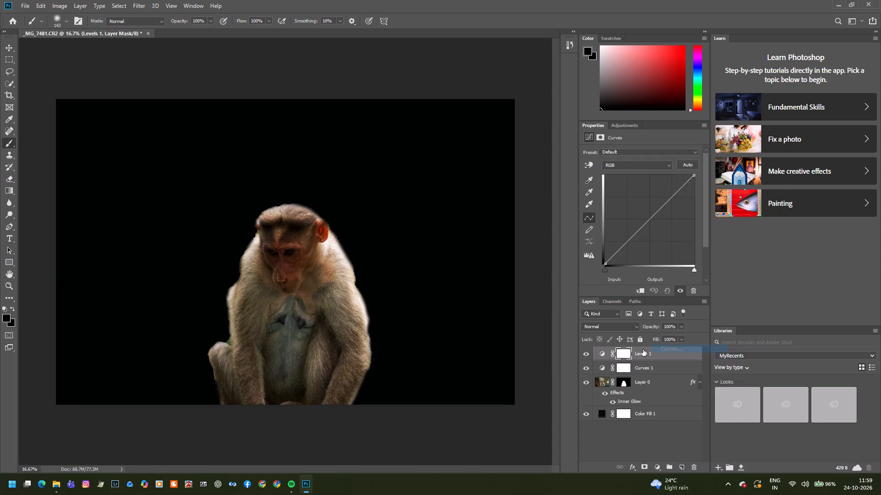
pyautogui.moveTo(650, 219); pyautogui.dragTo(652, 224)
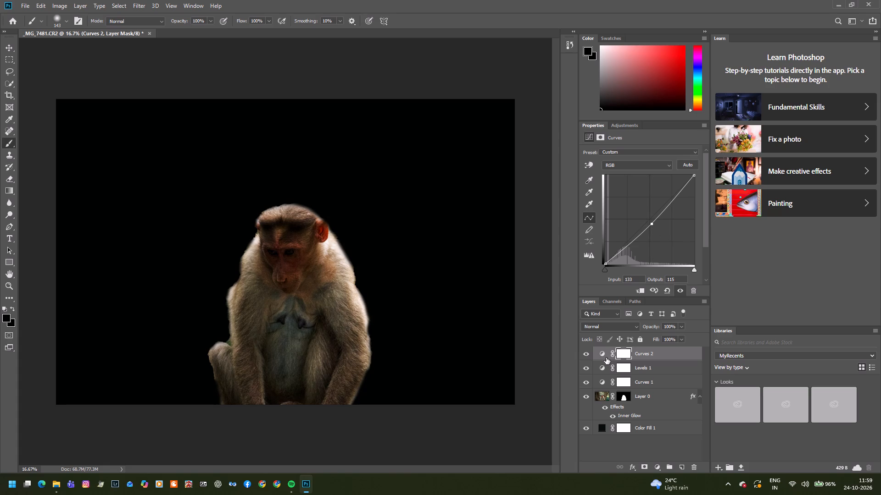
pyautogui.doubleClick(587, 355)
# Set the foreground colour to white and brush the Curves 2 mask along the outer edge of the monkey's bent leg.
pyautogui.click(7, 317)
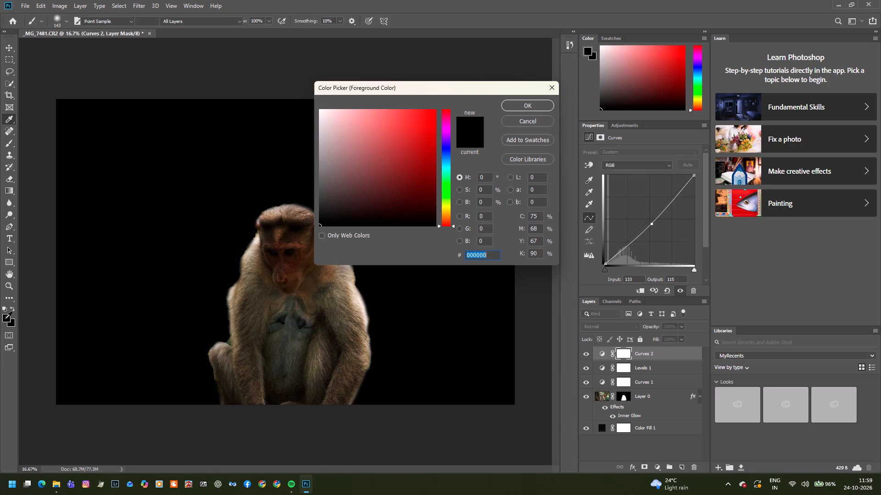
pyautogui.moveTo(339, 119); pyautogui.dragTo(314, 112)
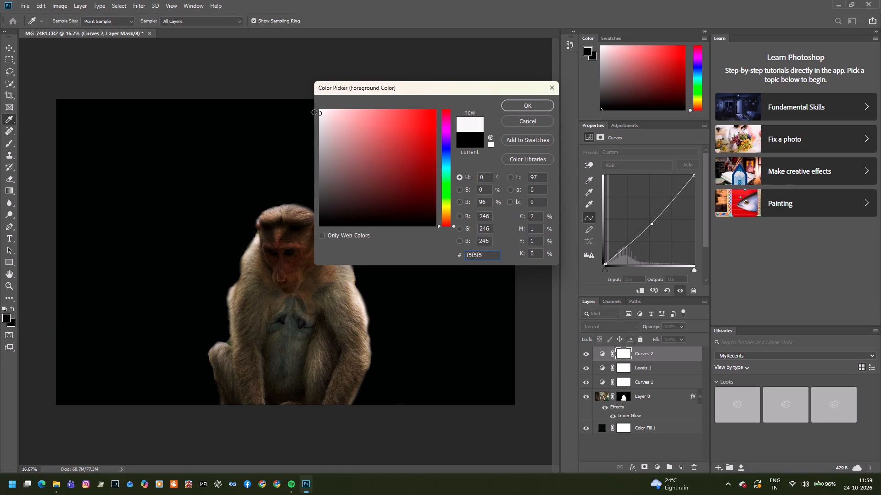
pyautogui.moveTo(314, 112); pyautogui.dragTo(307, 108)
pyautogui.click(513, 108)
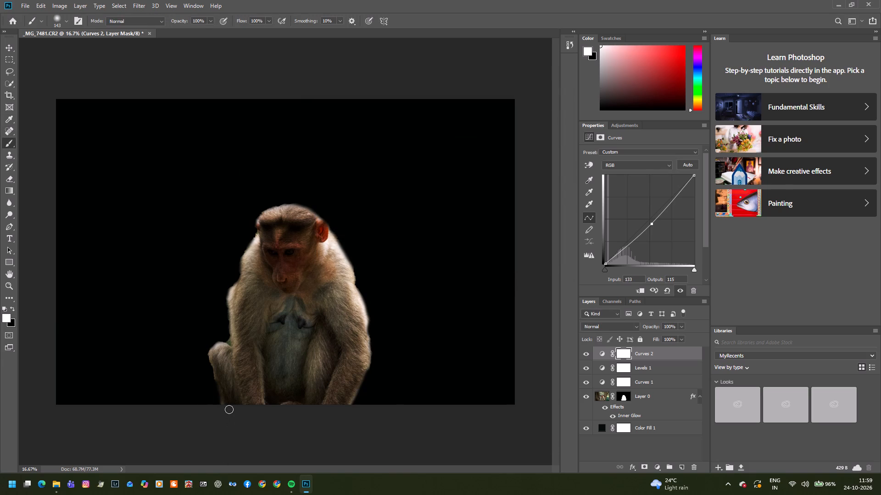
pyautogui.click(66, 21)
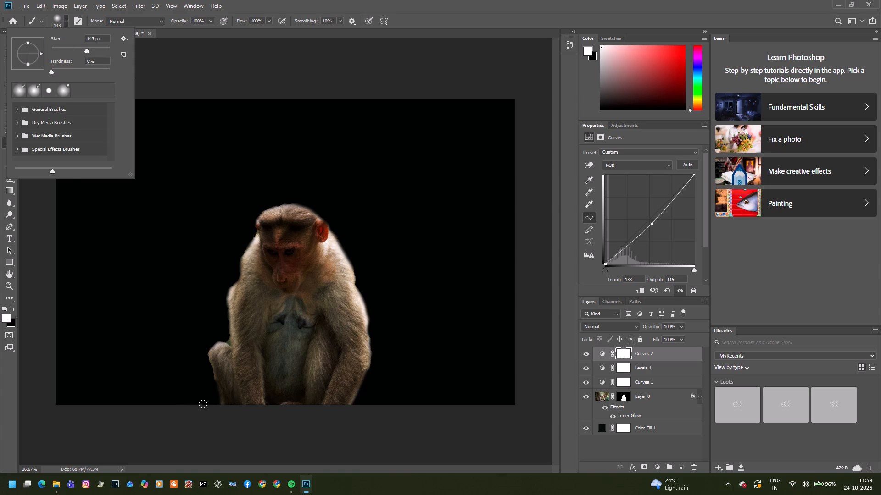
pyautogui.moveTo(218, 401); pyautogui.dragTo(209, 366)
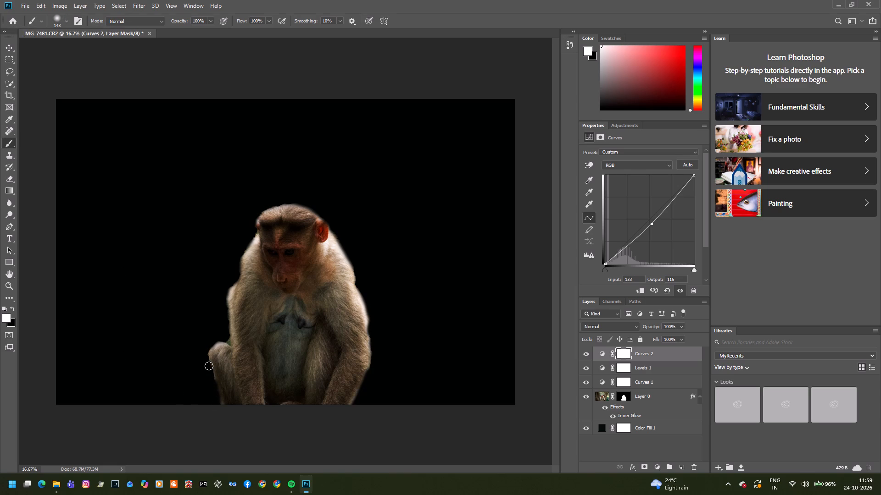
pyautogui.moveTo(209, 366); pyautogui.dragTo(206, 354)
pyautogui.moveTo(207, 358); pyautogui.dragTo(207, 363)
# Enlarge the brush to 155 px and paint white on the Curves 2 mask over the monkey's lower body and the shoulder beside its face.
pyautogui.click(6, 142)
pyautogui.click(63, 22)
pyautogui.click(89, 49)
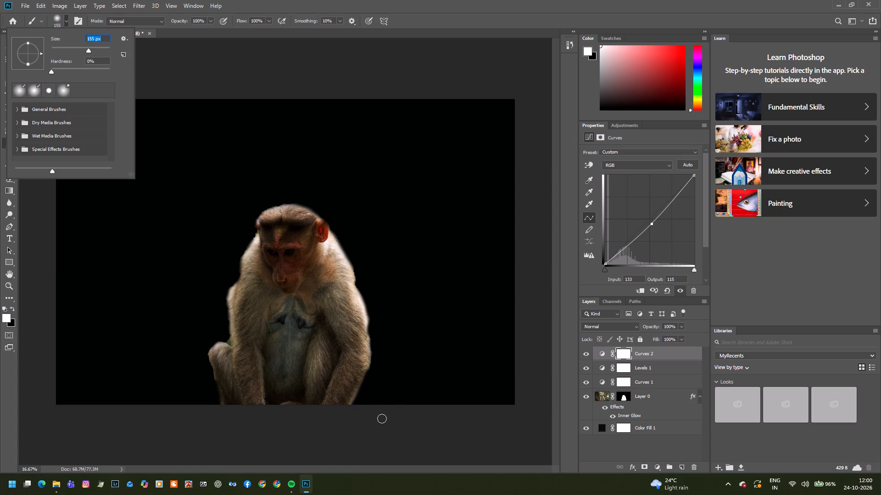
pyautogui.moveTo(380, 407); pyautogui.dragTo(374, 407)
pyautogui.moveTo(352, 398); pyautogui.dragTo(365, 377)
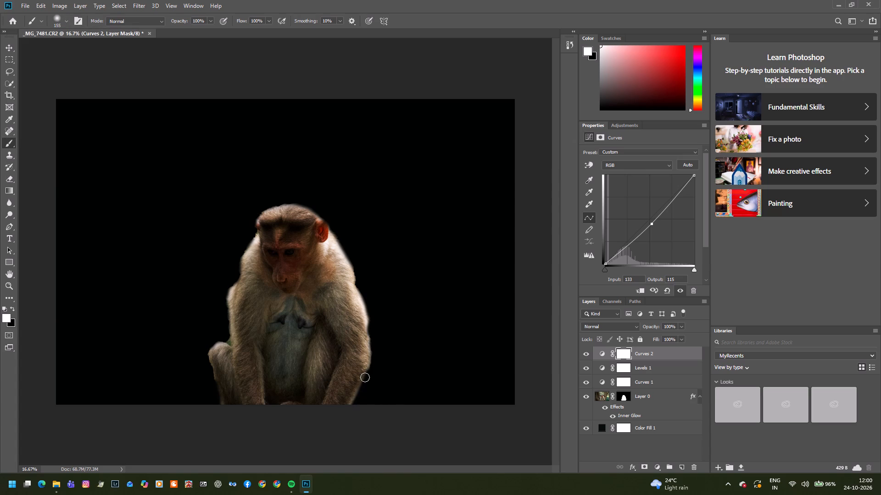
pyautogui.moveTo(365, 377); pyautogui.dragTo(234, 403)
pyautogui.moveTo(234, 403); pyautogui.dragTo(222, 401)
pyautogui.moveTo(248, 232); pyautogui.dragTo(253, 242)
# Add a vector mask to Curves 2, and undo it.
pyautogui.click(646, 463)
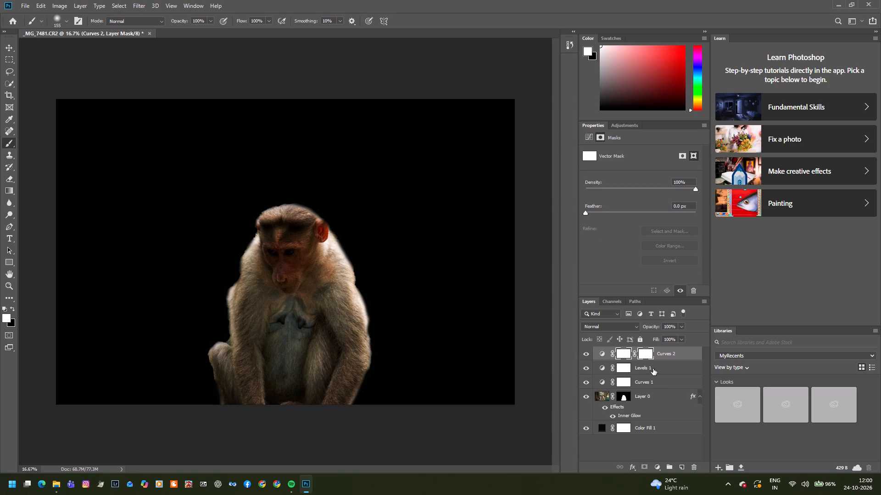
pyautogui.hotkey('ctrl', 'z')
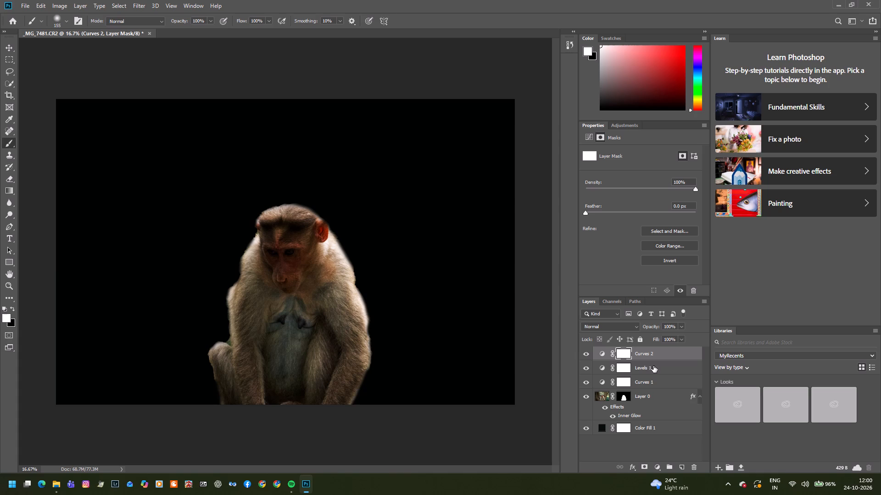
# Paint white on the Curves 2 mask along the monkey's shoulder and upper arm below the visible ear.
pyautogui.moveTo(349, 250); pyautogui.dragTo(354, 280)
# Add another Curves adjustment above Curves 2 and raise its midtones to input 123, output 139, keeping the highlight endpoint at 255.
pyautogui.click(661, 469)
pyautogui.click(669, 352)
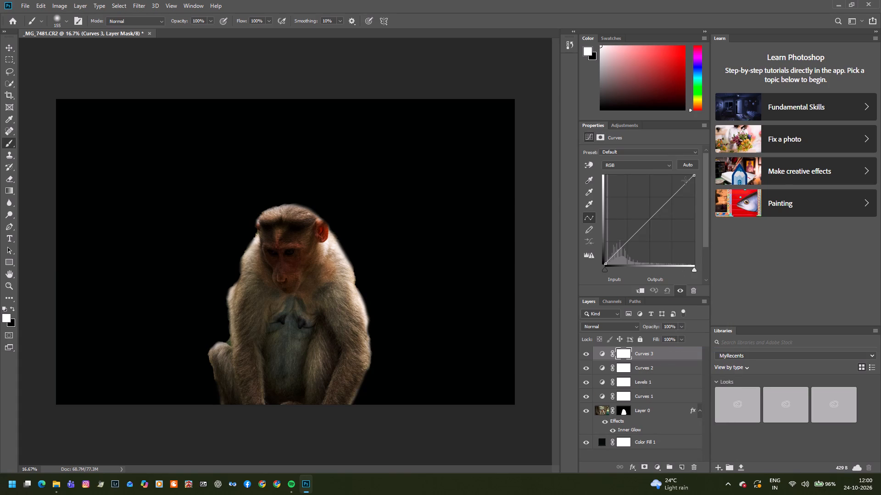
pyautogui.moveTo(695, 173); pyautogui.dragTo(695, 190)
pyautogui.moveTo(693, 172); pyautogui.dragTo(696, 184)
pyautogui.moveTo(692, 176); pyautogui.dragTo(701, 215)
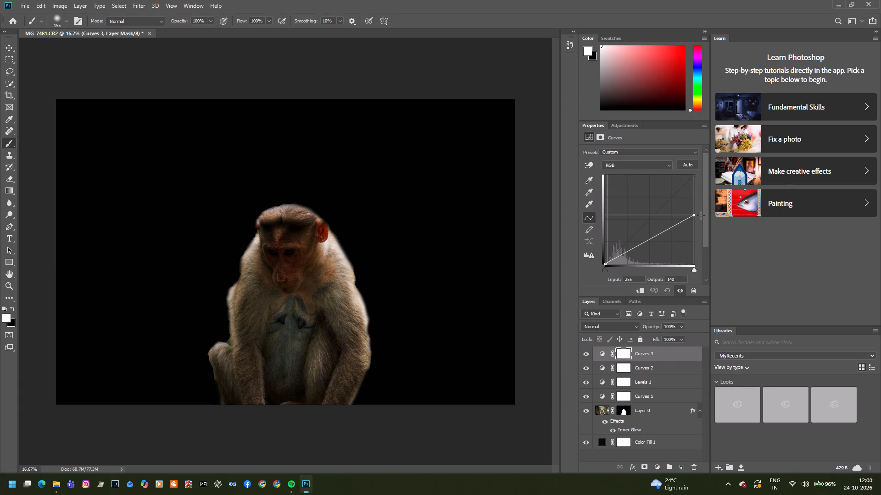
pyautogui.moveTo(701, 215); pyautogui.dragTo(697, 155)
pyautogui.moveTo(648, 222); pyautogui.dragTo(647, 218)
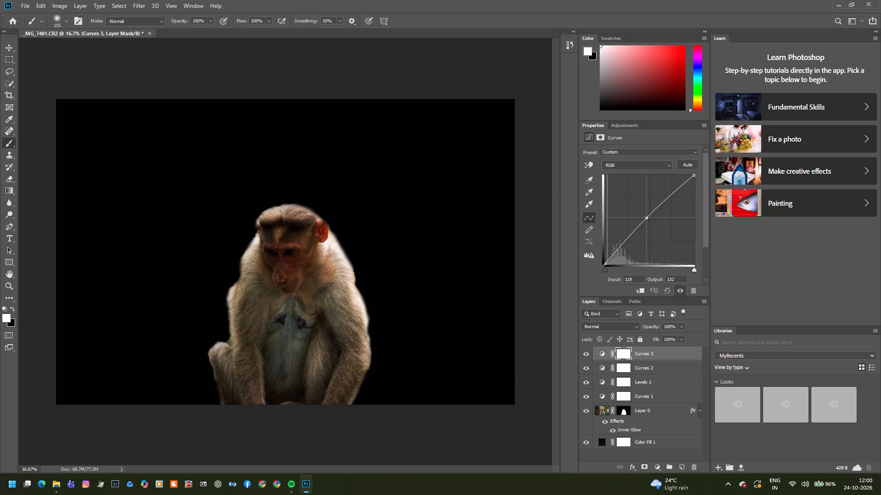
pyautogui.moveTo(647, 218); pyautogui.dragTo(646, 215)
pyautogui.moveTo(695, 176); pyautogui.dragTo(698, 198)
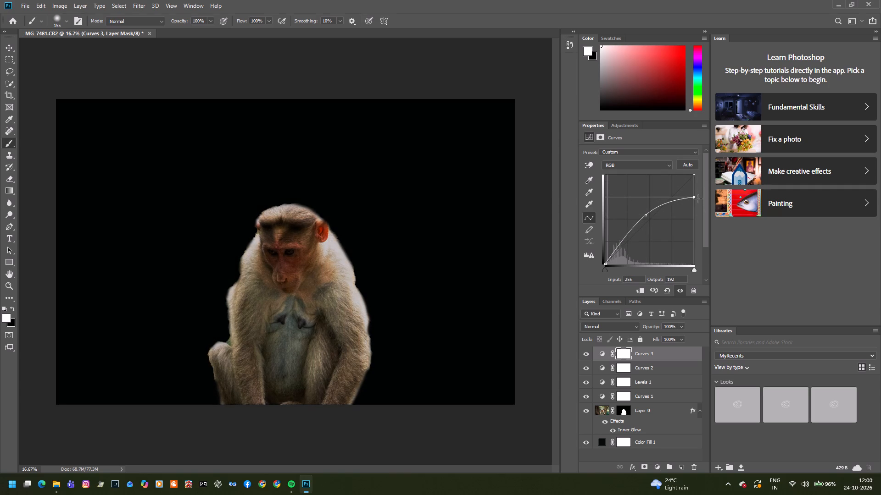
pyautogui.moveTo(698, 198); pyautogui.dragTo(697, 167)
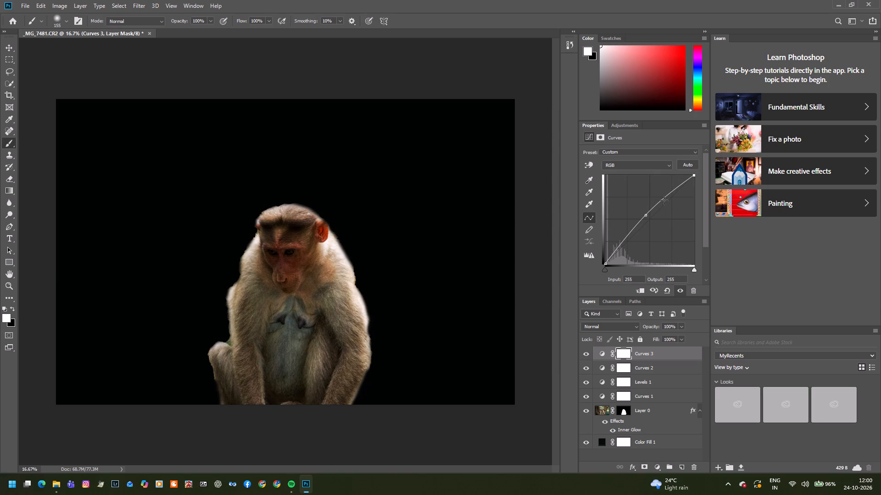
pyautogui.click(643, 217)
# Set the foreground colour to black and paint the Curves 3 mask along the outer arm edge and bent leg.
pyautogui.moveTo(251, 237); pyautogui.dragTo(249, 248)
pyautogui.click(3, 316)
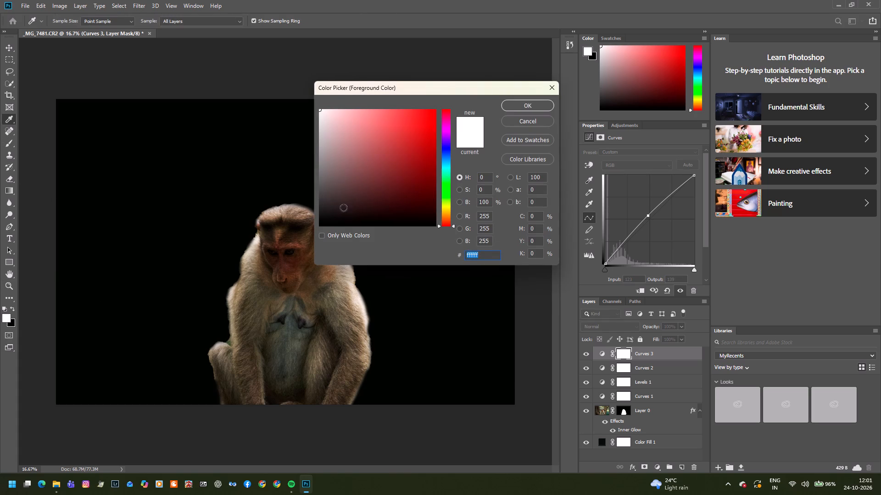
pyautogui.moveTo(344, 214); pyautogui.dragTo(306, 248)
pyautogui.click(545, 106)
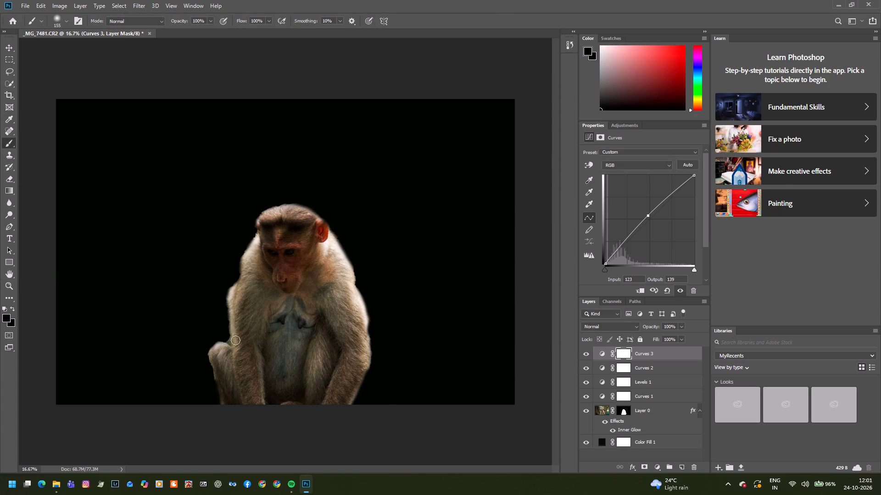
pyautogui.moveTo(235, 327); pyautogui.dragTo(227, 297)
pyautogui.moveTo(227, 293); pyautogui.dragTo(228, 346)
pyautogui.click(211, 357)
# Enlarge the brush to 291 px and paint black on the Curves 3 mask around the bent leg's outer edge.
pyautogui.click(61, 23)
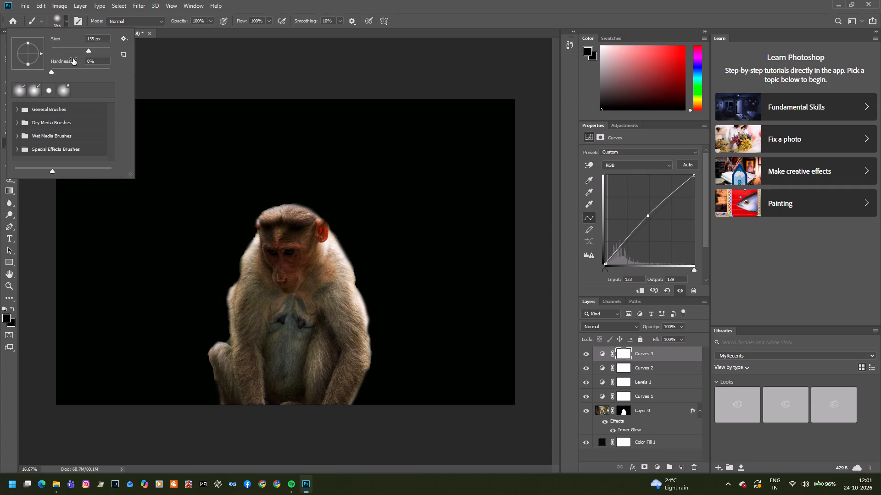
pyautogui.click(98, 50)
pyautogui.moveTo(219, 222); pyautogui.dragTo(215, 220)
pyautogui.moveTo(215, 369); pyautogui.dragTo(206, 381)
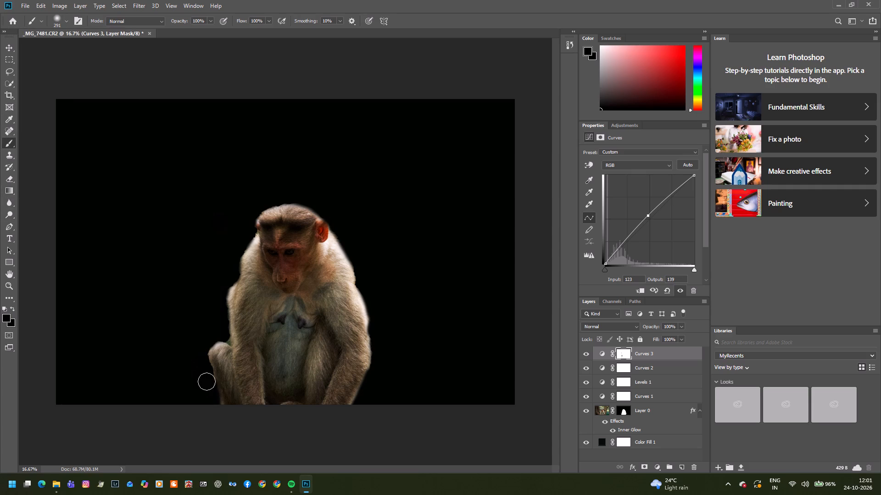
pyautogui.moveTo(206, 381); pyautogui.dragTo(212, 359)
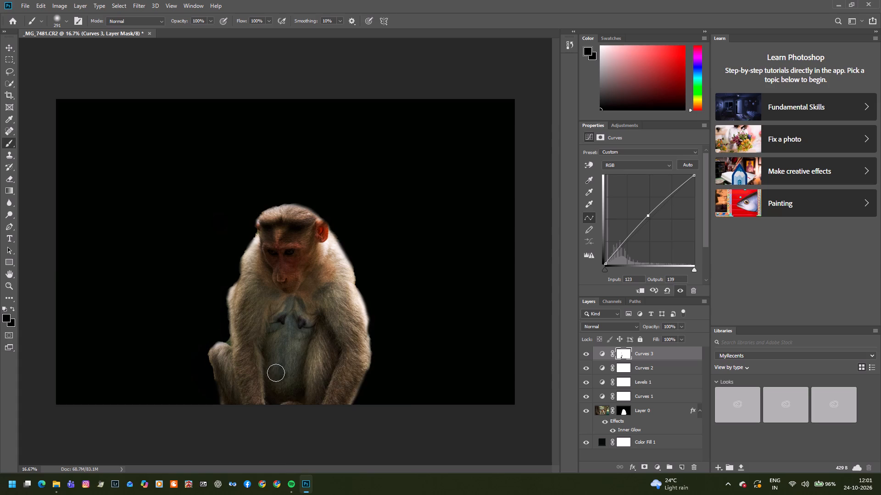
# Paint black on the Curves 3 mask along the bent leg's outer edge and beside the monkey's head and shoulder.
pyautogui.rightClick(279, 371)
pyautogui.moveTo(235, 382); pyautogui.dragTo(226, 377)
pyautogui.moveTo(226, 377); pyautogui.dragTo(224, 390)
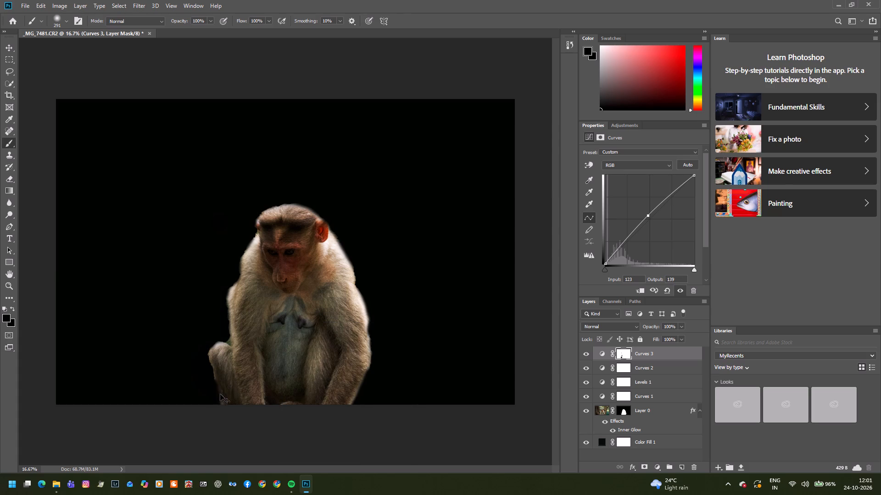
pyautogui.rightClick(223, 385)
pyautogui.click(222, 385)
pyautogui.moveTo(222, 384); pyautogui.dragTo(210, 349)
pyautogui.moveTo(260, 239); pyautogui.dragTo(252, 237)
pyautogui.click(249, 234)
# Set the foreground colour to white (#ffffff) and paint the Curves 3 mask beside the monkey's face.
pyautogui.click(6, 317)
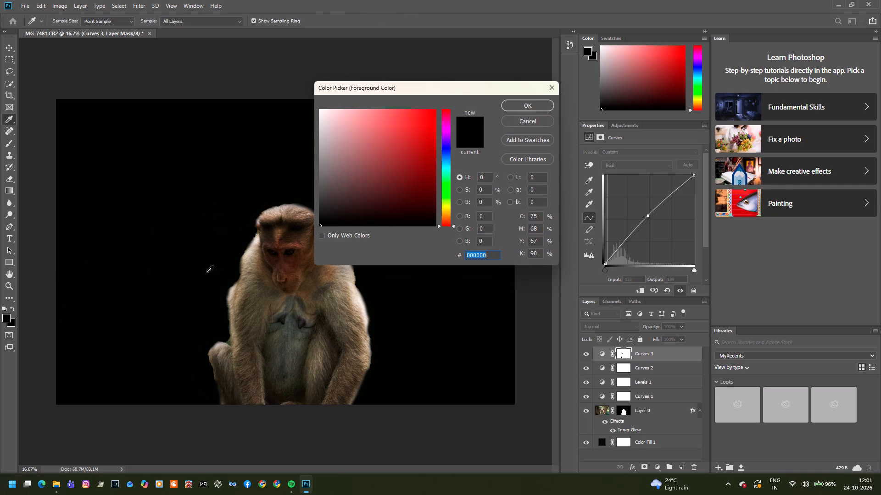
pyautogui.click(311, 176)
pyautogui.moveTo(330, 110); pyautogui.dragTo(303, 102)
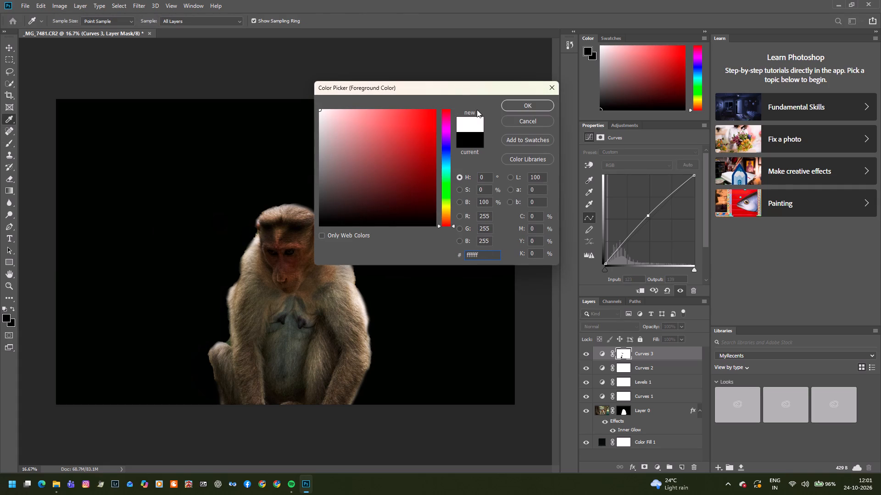
pyautogui.click(507, 106)
pyautogui.moveTo(258, 236); pyautogui.dragTo(258, 229)
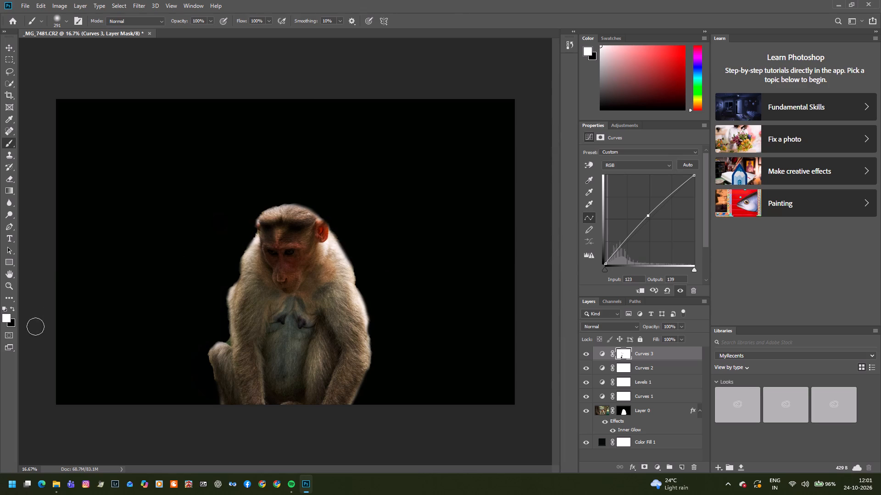
# Set the background colour to white and paint white on the Curves 3 mask along the outer shoulder edge beside the face.
pyautogui.click(13, 324)
pyautogui.moveTo(363, 114); pyautogui.dragTo(294, 115)
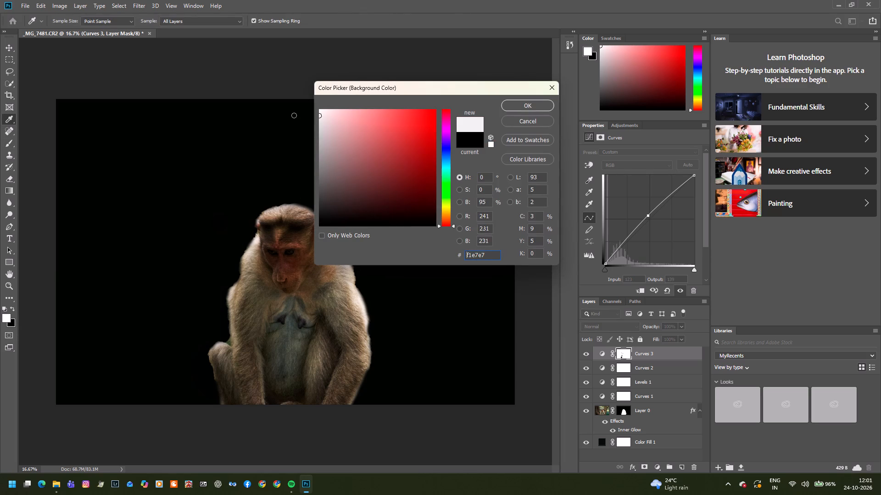
pyautogui.moveTo(294, 115); pyautogui.dragTo(295, 109)
pyautogui.click(521, 100)
pyautogui.moveTo(228, 270); pyautogui.dragTo(241, 252)
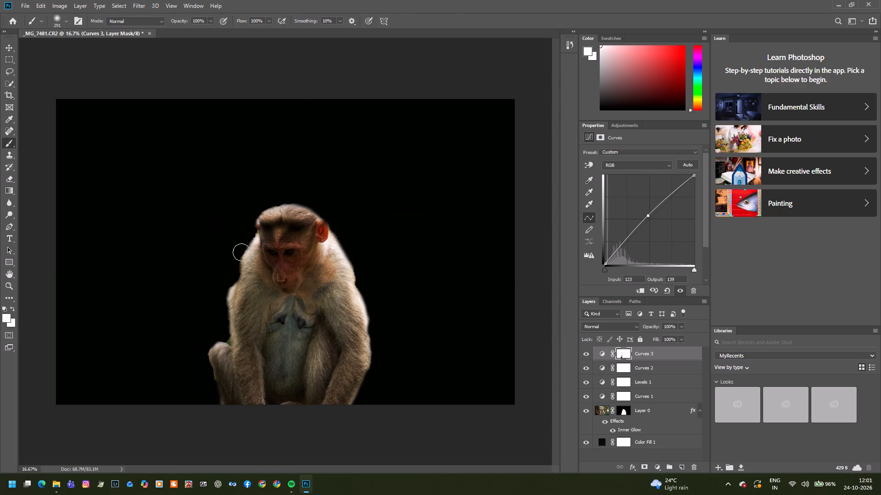
pyautogui.moveTo(241, 252); pyautogui.dragTo(255, 243)
# Switch to a hard round brush at 3228 px and 100% hardness, and paint the Curves 3 mask white over the whole monkey.
pyautogui.rightClick(251, 260)
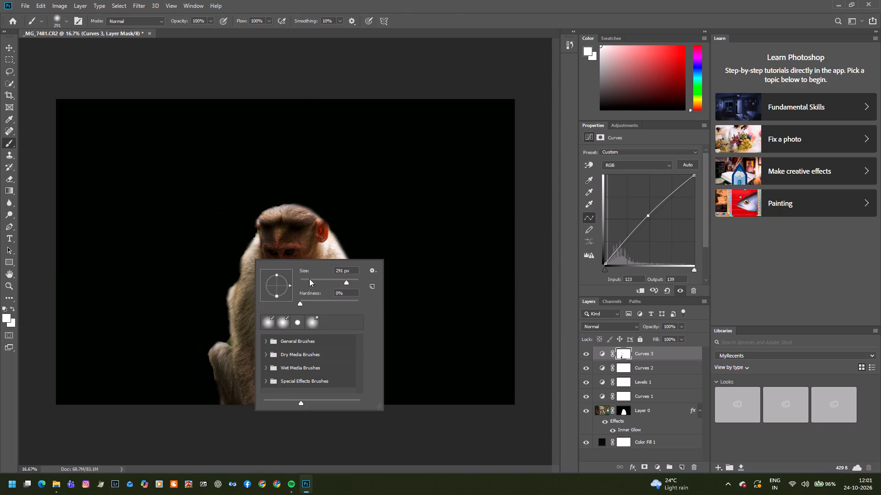
pyautogui.click(313, 278)
pyautogui.moveTo(313, 278); pyautogui.dragTo(356, 284)
pyautogui.click(298, 321)
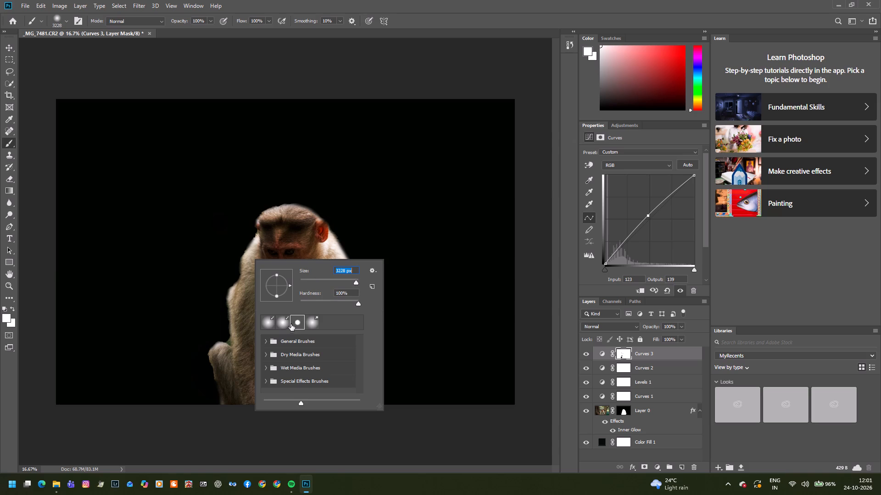
pyautogui.click(312, 403)
pyautogui.click(417, 301)
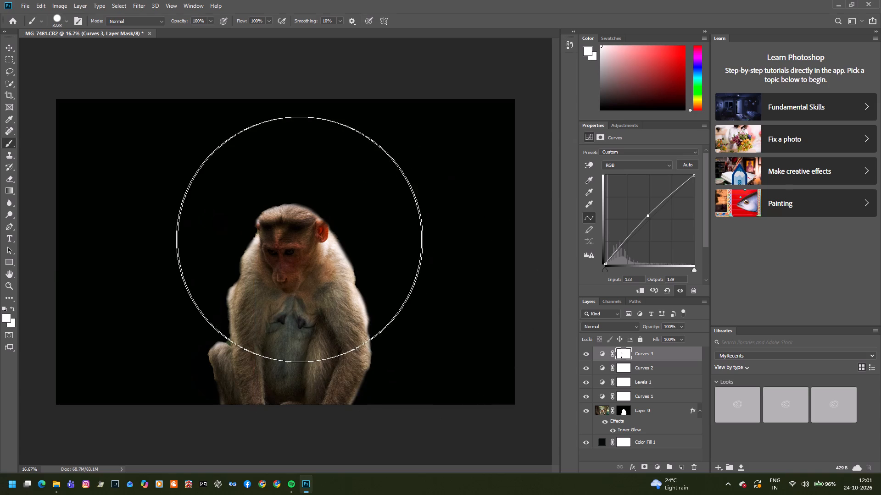
pyautogui.moveTo(295, 239); pyautogui.dragTo(277, 335)
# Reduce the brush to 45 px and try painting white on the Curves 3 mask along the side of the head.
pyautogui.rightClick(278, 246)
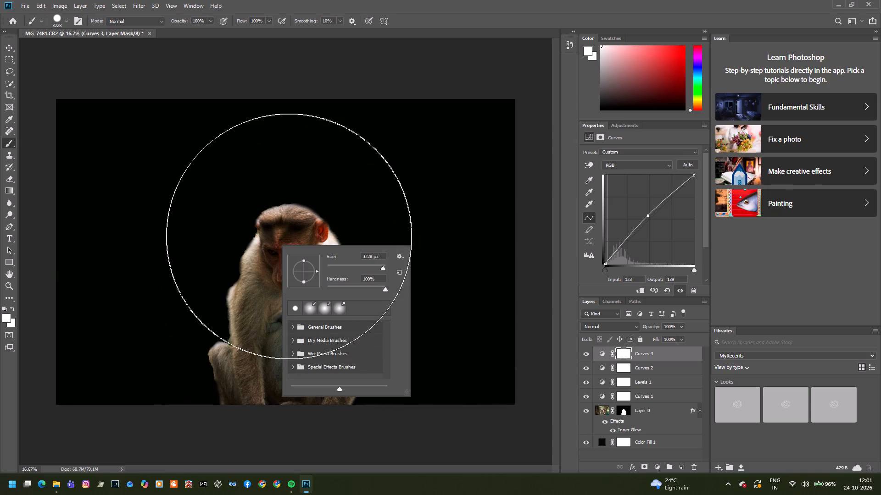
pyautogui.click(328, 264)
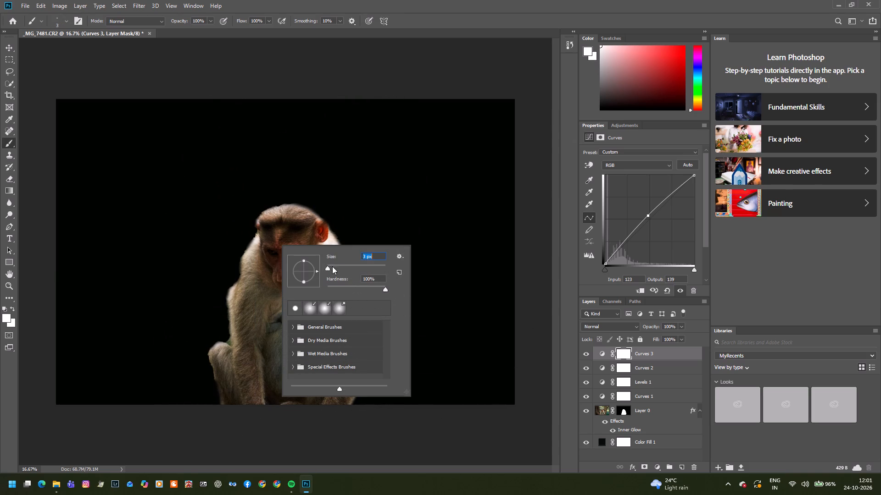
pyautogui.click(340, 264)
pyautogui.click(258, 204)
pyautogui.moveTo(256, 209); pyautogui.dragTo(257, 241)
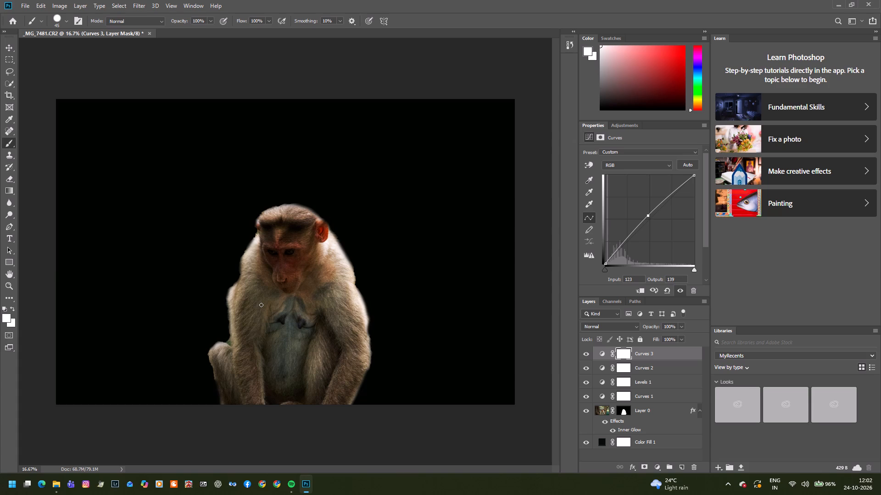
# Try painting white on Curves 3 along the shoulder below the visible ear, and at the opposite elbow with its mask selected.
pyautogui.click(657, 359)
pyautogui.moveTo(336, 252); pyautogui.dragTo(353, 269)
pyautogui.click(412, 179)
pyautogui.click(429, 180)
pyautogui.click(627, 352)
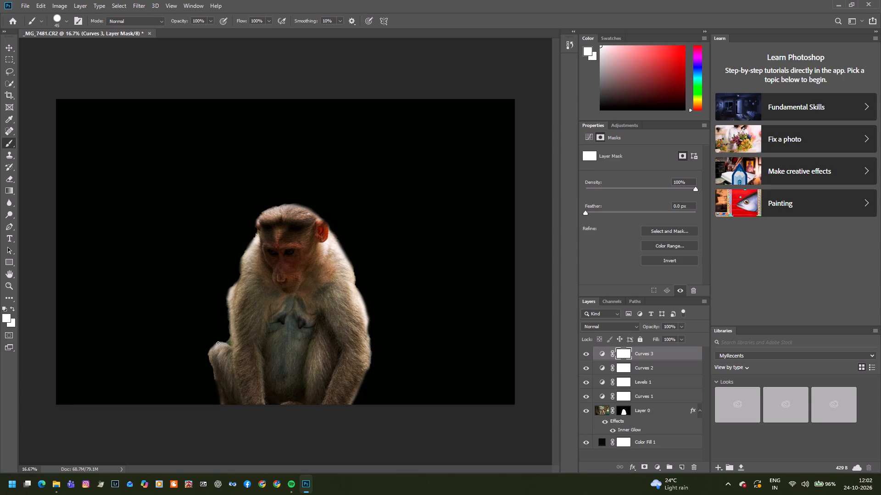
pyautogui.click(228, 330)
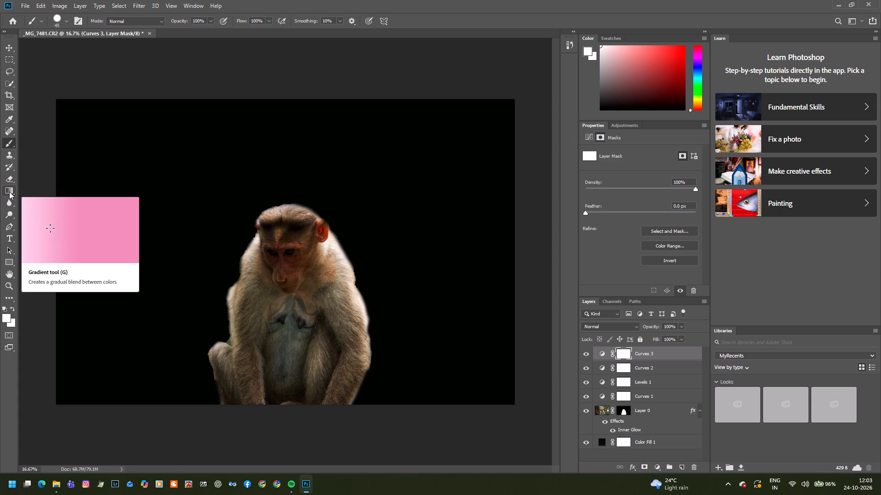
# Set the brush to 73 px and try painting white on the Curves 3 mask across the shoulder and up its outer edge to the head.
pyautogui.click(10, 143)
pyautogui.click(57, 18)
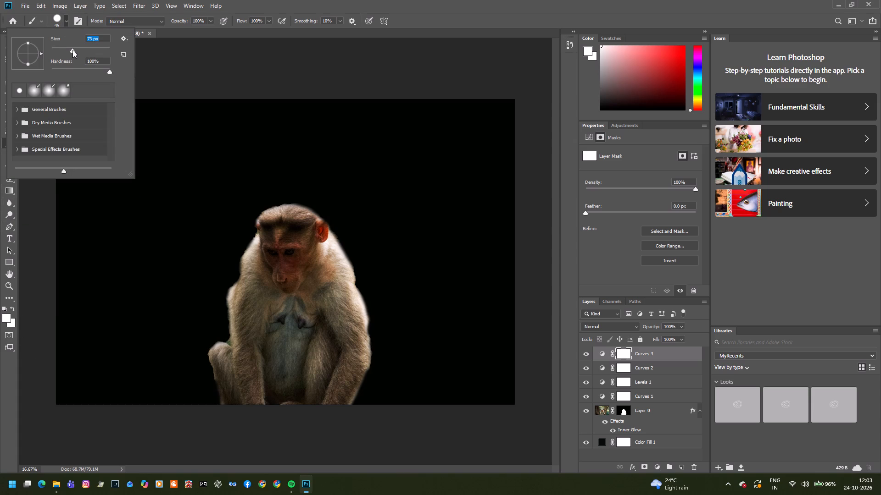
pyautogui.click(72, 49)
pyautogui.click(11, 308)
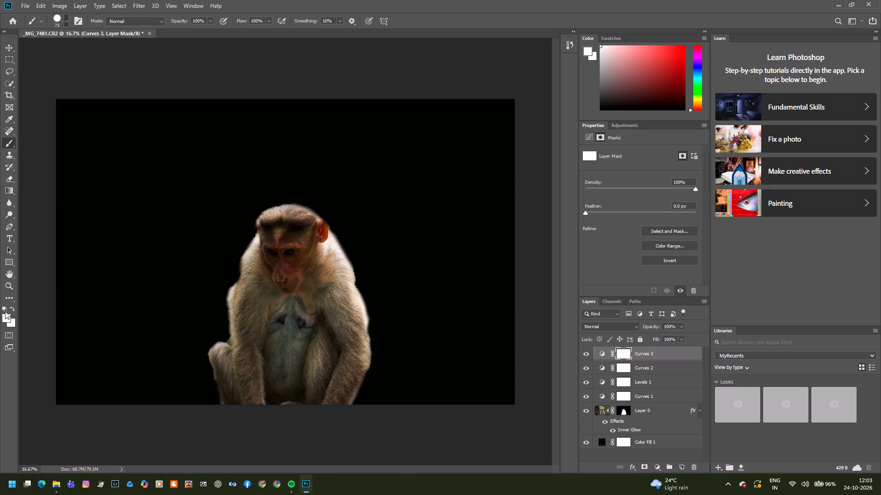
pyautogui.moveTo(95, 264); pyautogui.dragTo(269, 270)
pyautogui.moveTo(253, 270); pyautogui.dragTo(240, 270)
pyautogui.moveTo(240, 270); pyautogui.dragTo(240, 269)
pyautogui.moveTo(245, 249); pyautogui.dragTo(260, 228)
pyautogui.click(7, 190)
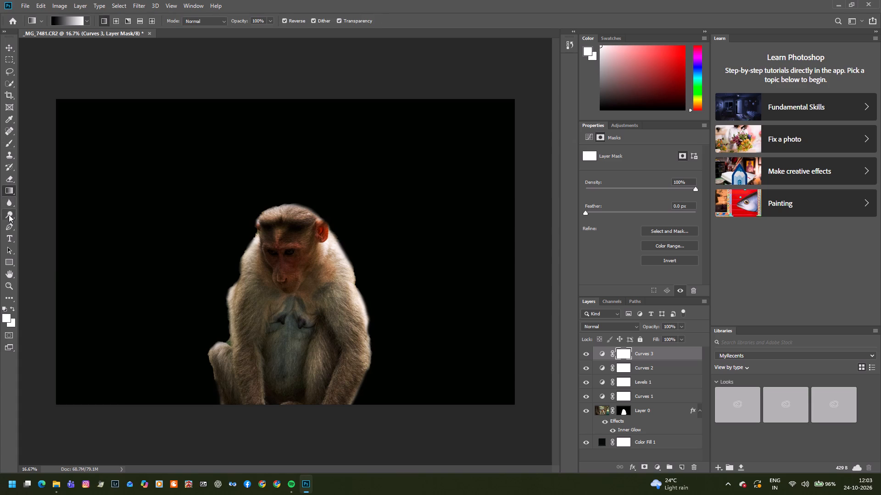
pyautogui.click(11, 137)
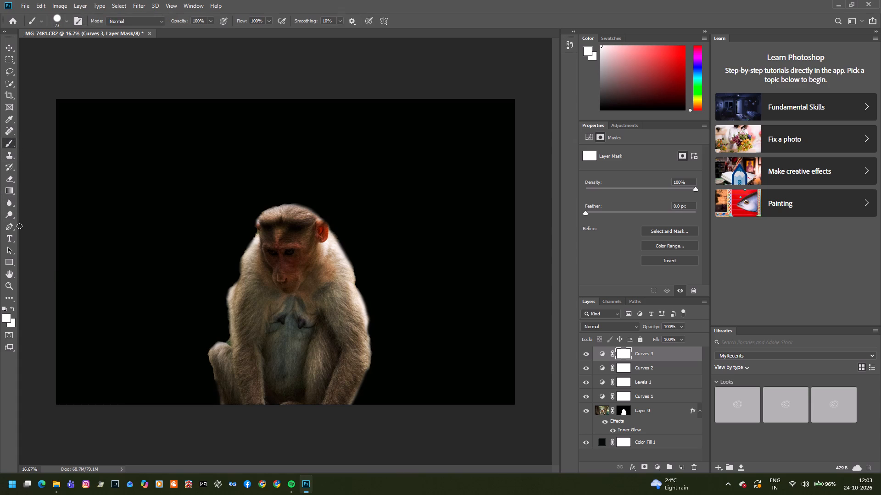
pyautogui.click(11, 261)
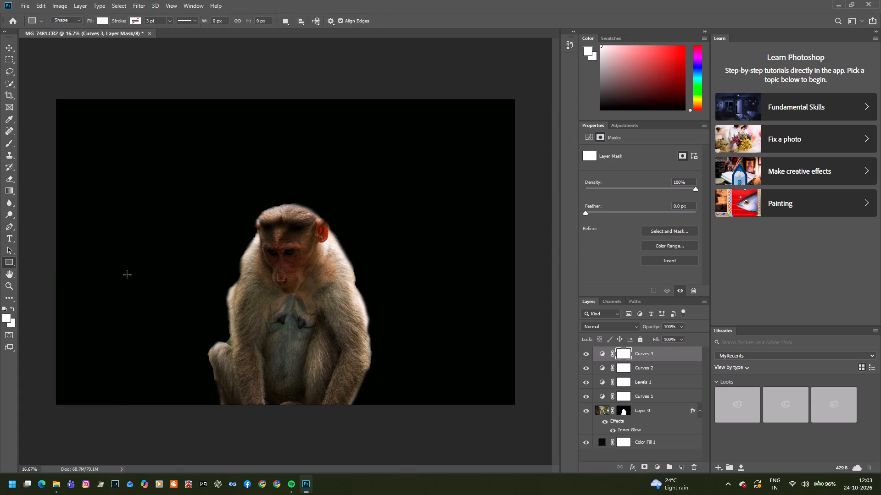
# Using the Brush tool with Curves 3 selected, enlarge the brush and paint white along the shoulder's outer edge up to the head.
pyautogui.doubleClick(10, 141)
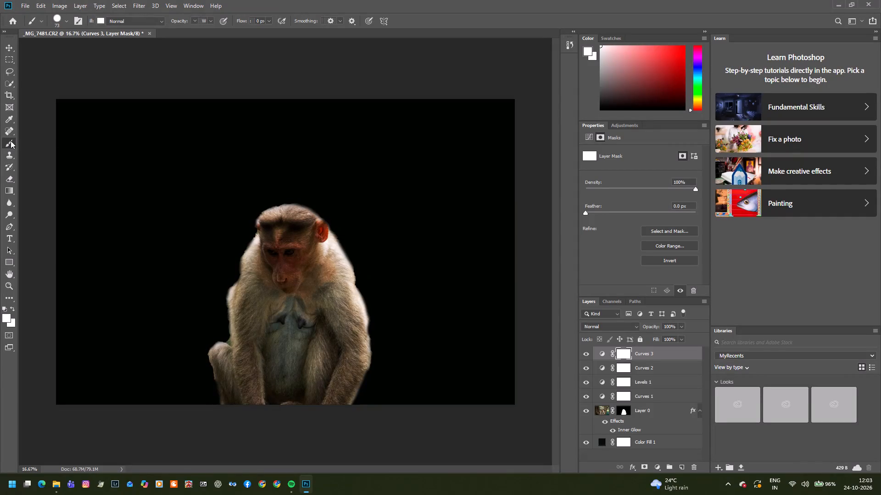
pyautogui.moveTo(171, 183); pyautogui.dragTo(240, 268)
pyautogui.click(643, 411)
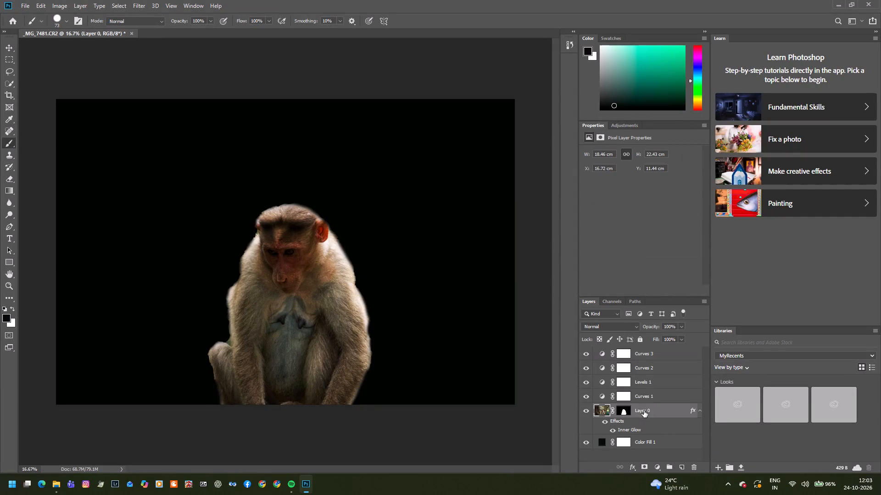
pyautogui.click(644, 388)
pyautogui.click(644, 350)
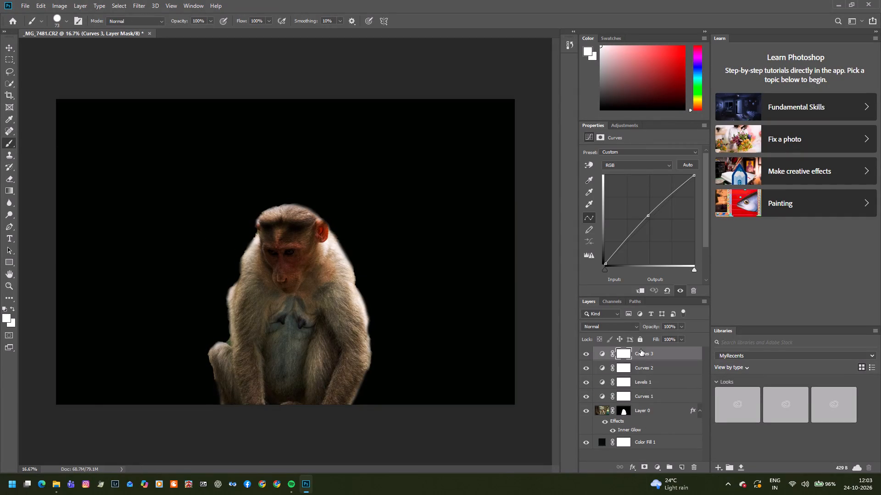
pyautogui.rightClick(251, 247)
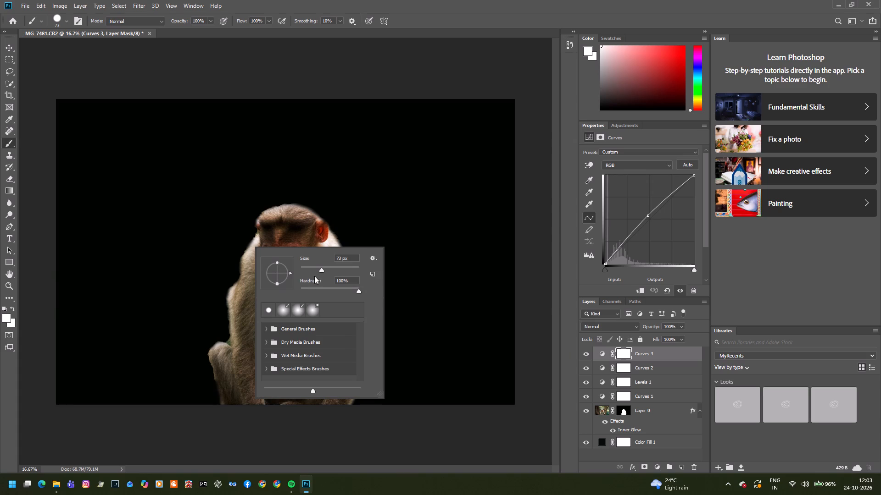
pyautogui.click(340, 272)
pyautogui.click(240, 278)
pyautogui.moveTo(240, 274); pyautogui.dragTo(240, 249)
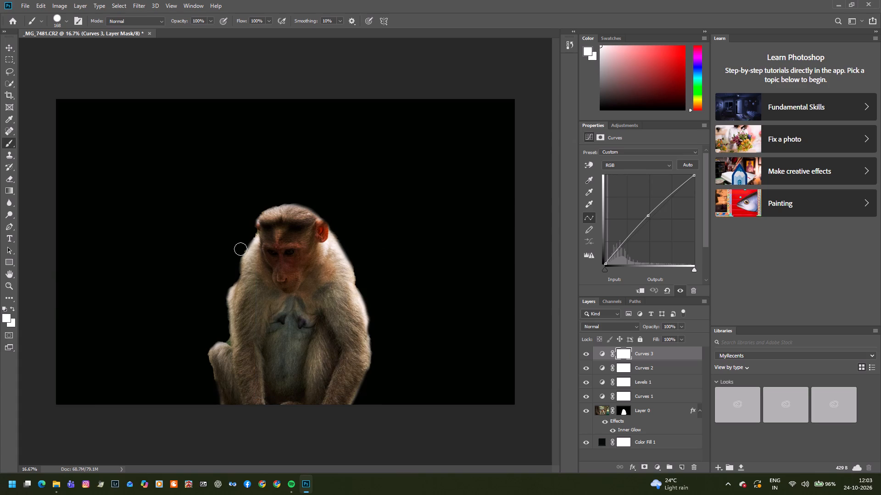
pyautogui.moveTo(240, 249); pyautogui.dragTo(256, 228)
# Set the foreground colour to black and paint on the Curves 3 mask over the shoulder beside the face.
pyautogui.click(10, 317)
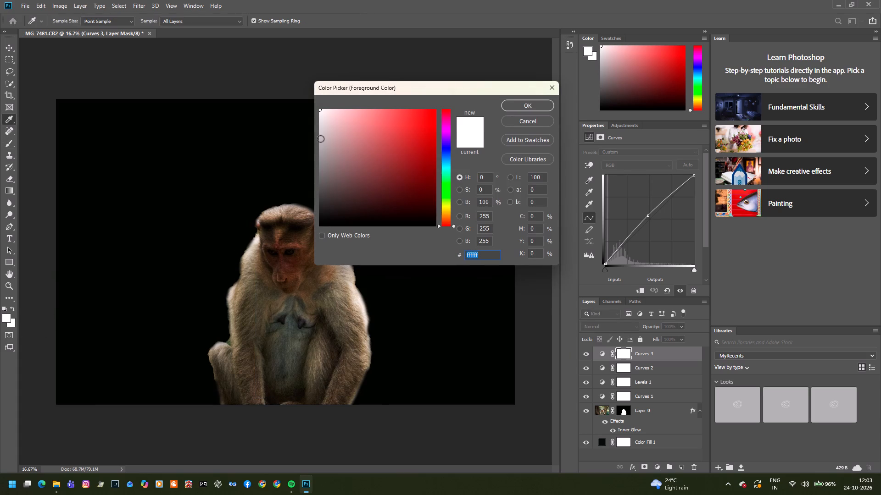
pyautogui.moveTo(320, 202); pyautogui.dragTo(297, 231)
pyautogui.click(540, 108)
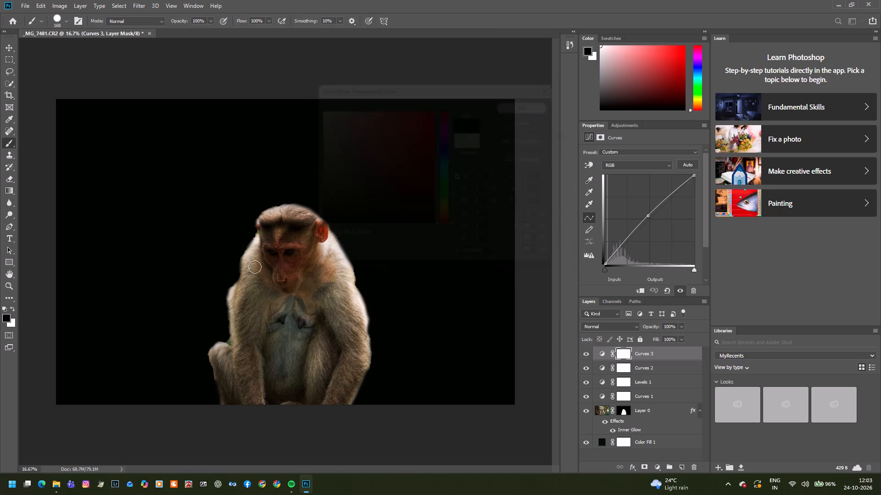
pyautogui.moveTo(257, 264); pyautogui.dragTo(251, 244)
# Set the background colour to black, 000000.
pyautogui.click(8, 324)
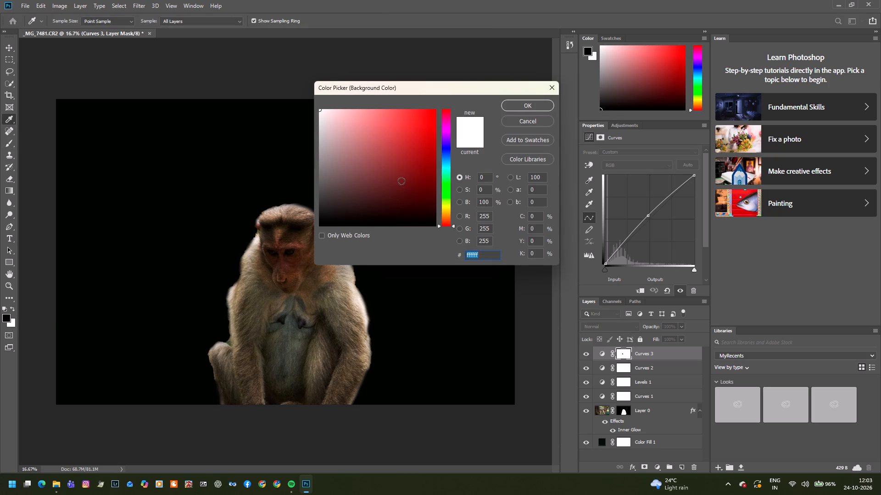
pyautogui.moveTo(343, 222); pyautogui.dragTo(299, 258)
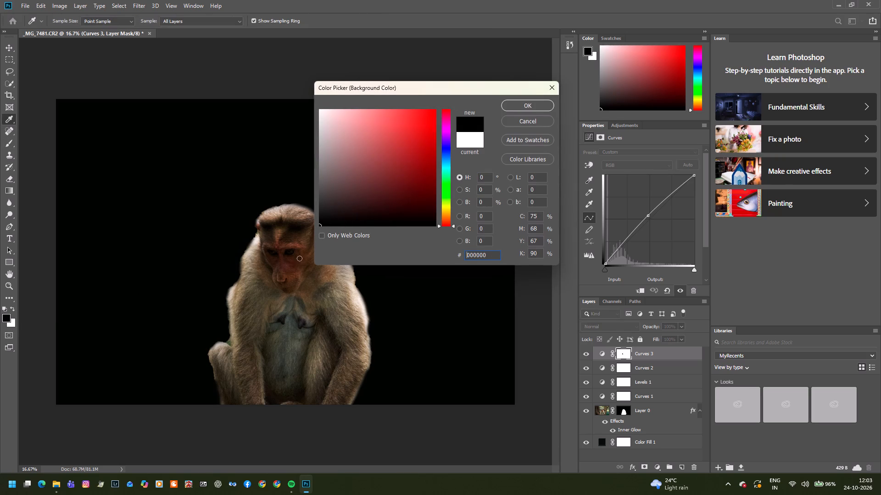
pyautogui.moveTo(299, 258); pyautogui.dragTo(291, 269)
pyautogui.click(539, 101)
# Set the foreground colour to white, ffffff, and try painting the Curves 3 mask along the shoulder's outer edge up to the head.
pyautogui.click(3, 315)
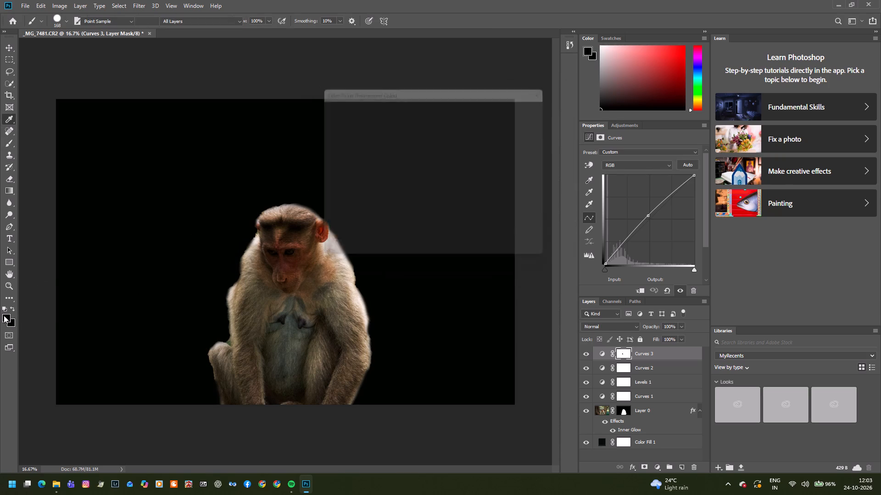
pyautogui.moveTo(337, 121); pyautogui.dragTo(314, 107)
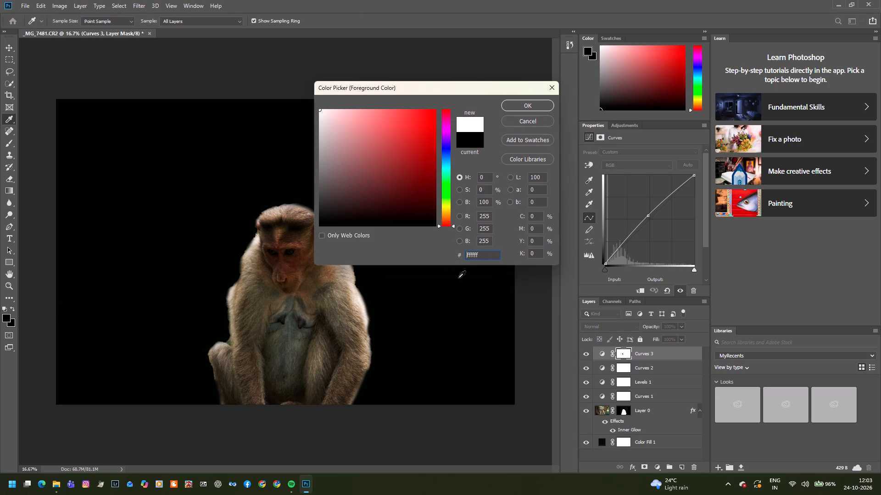
pyautogui.click(540, 101)
pyautogui.moveTo(240, 269); pyautogui.dragTo(248, 245)
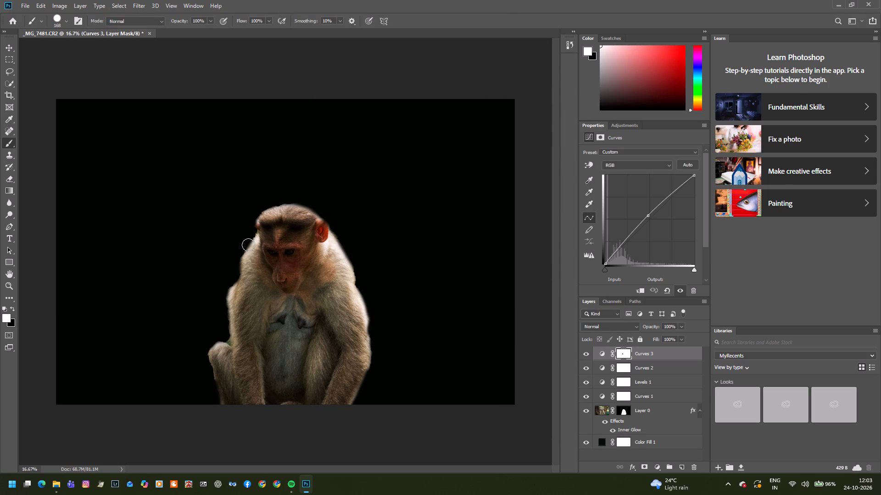
pyautogui.moveTo(248, 245); pyautogui.dragTo(254, 236)
pyautogui.rightClick(254, 236)
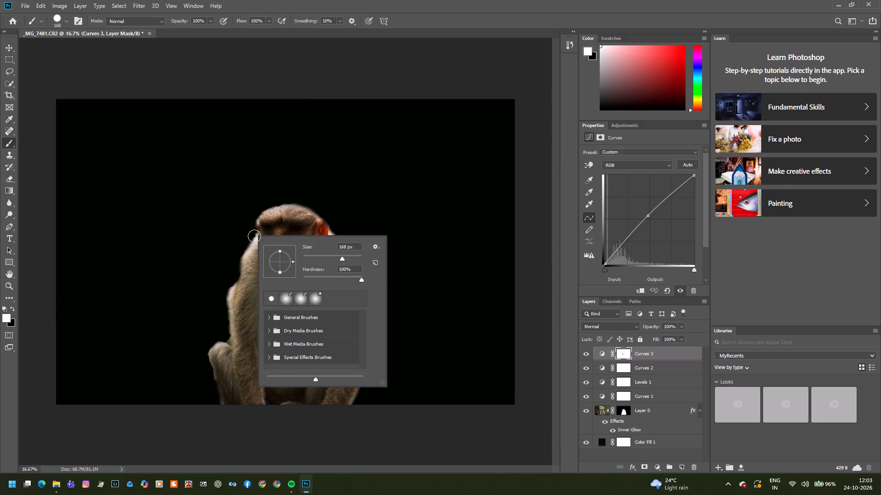
pyautogui.click(254, 236)
pyautogui.moveTo(254, 236); pyautogui.dragTo(324, 395)
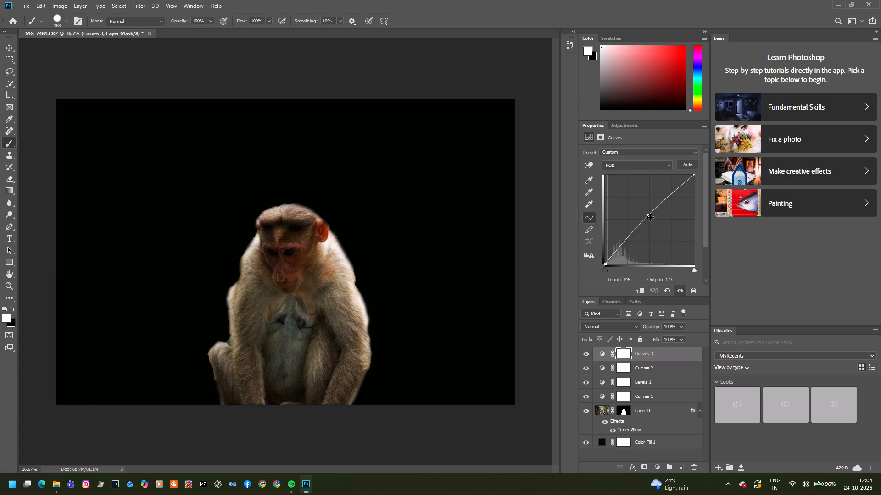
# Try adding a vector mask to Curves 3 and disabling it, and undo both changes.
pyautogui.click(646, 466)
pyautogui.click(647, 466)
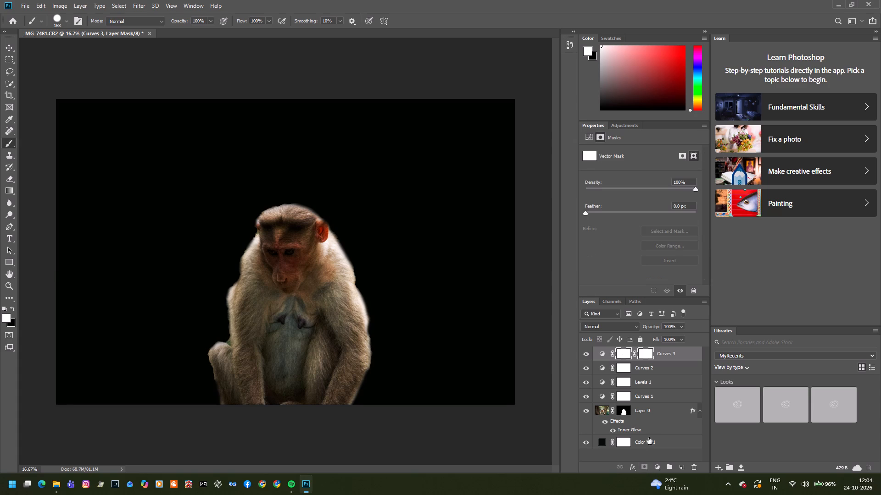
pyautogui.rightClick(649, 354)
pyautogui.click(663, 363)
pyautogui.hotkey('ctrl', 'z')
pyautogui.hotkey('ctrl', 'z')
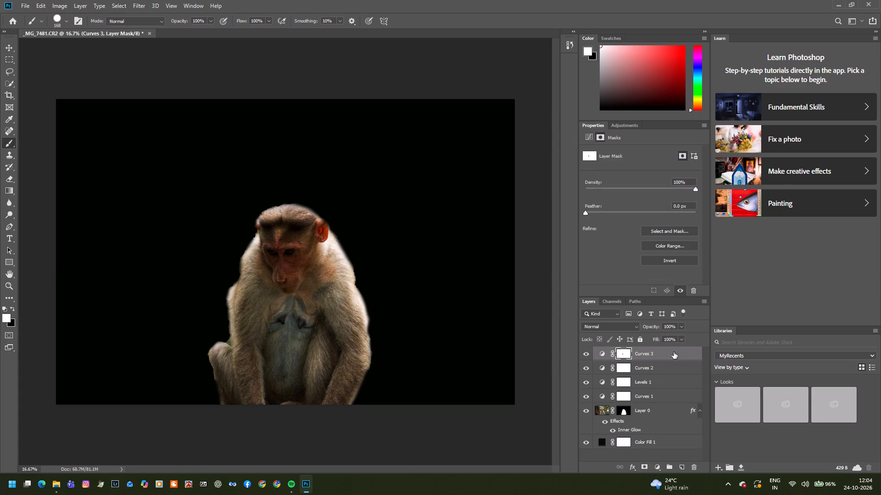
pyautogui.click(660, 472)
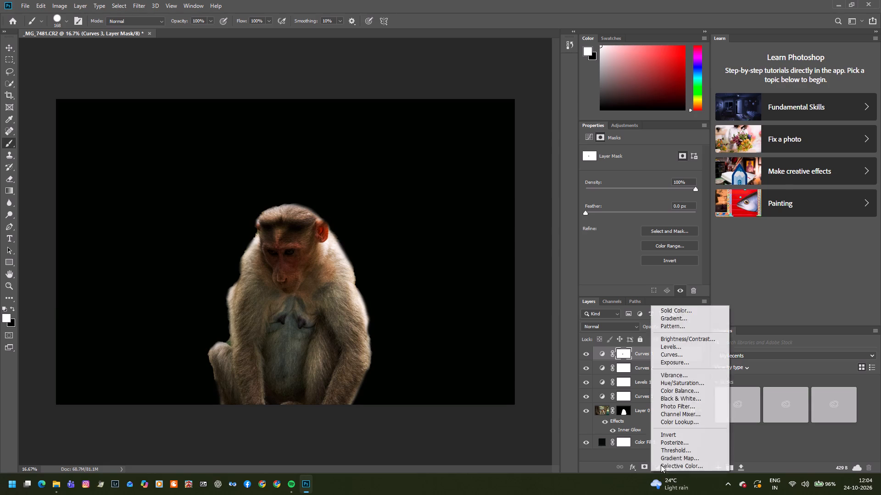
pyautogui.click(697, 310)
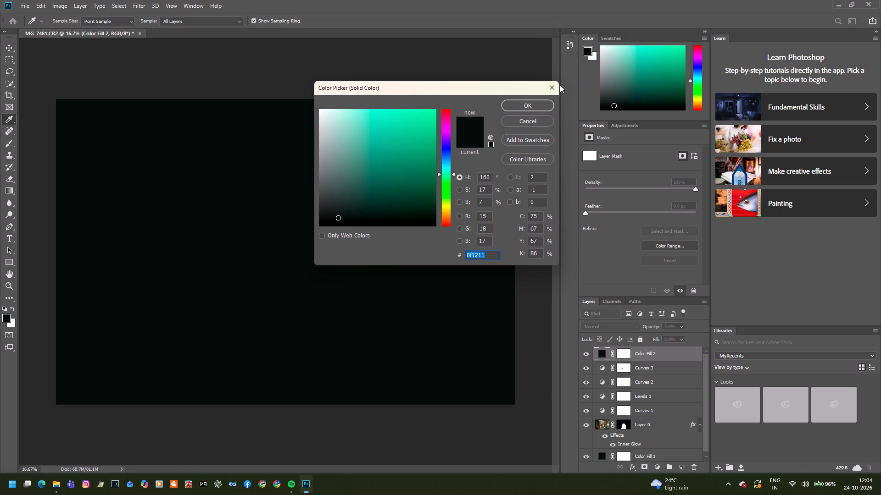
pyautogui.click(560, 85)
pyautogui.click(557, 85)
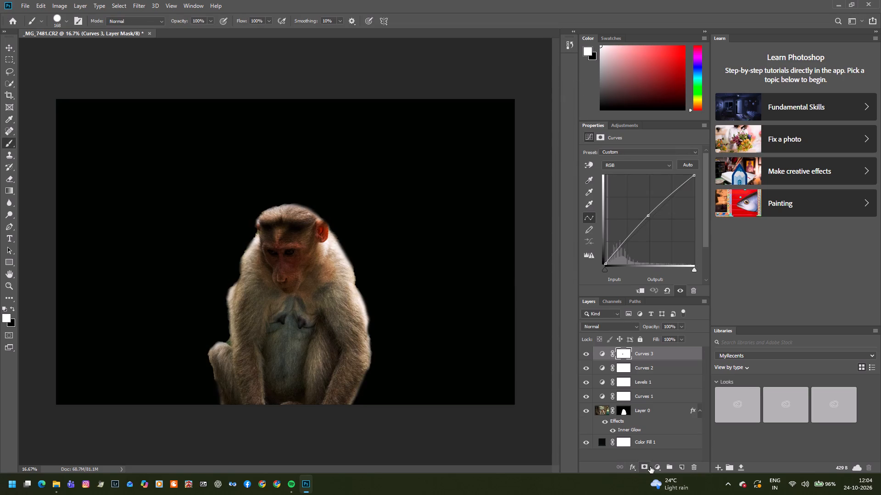
# Add another Curves adjustment above Curves 3, with RGB points at input 106, output 122 and input 177, output 181.
pyautogui.click(656, 469)
pyautogui.click(705, 354)
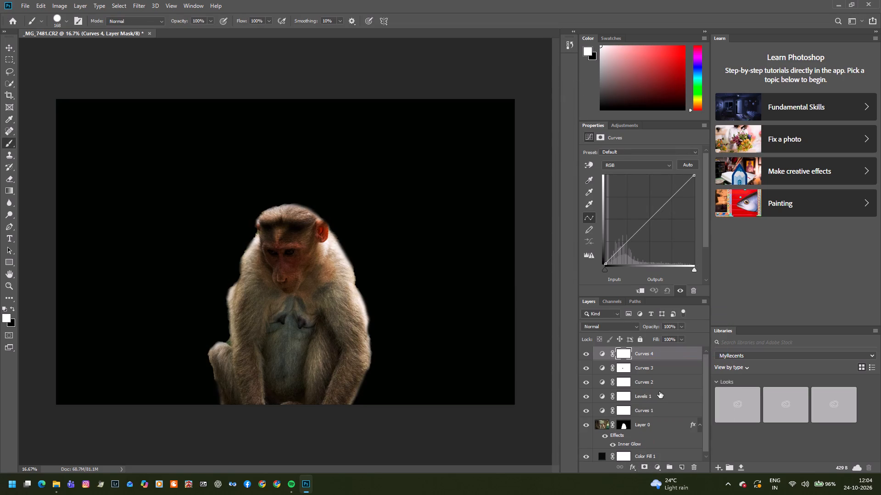
pyautogui.click(645, 224)
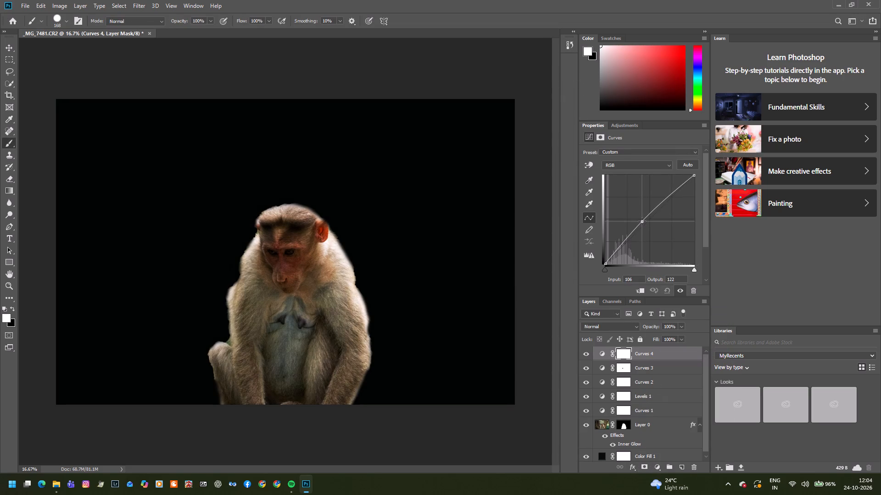
pyautogui.click(665, 200)
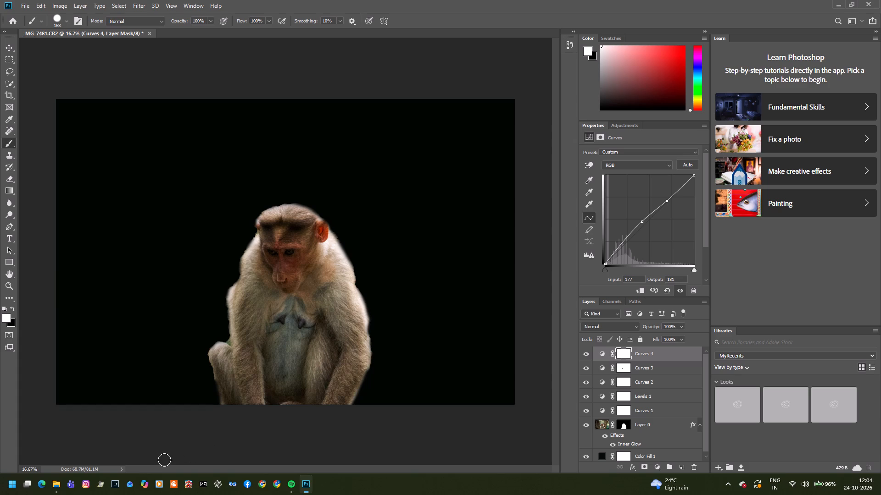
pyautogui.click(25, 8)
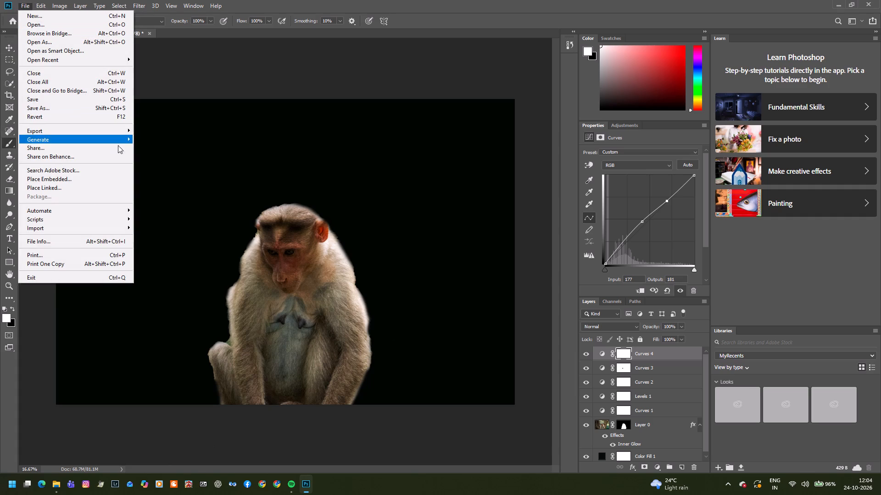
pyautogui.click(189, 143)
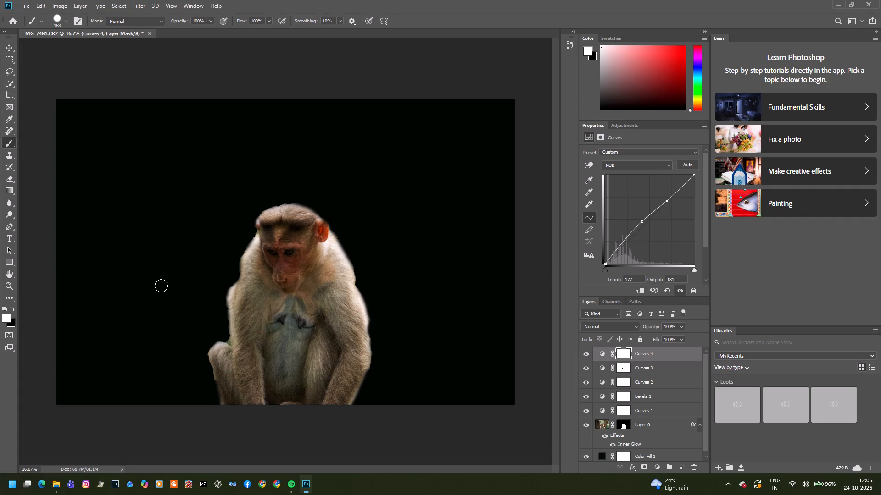
# Select Layer 0, try brushing near-black along the outer edge of the upper arm, and undo the stroke.
pyautogui.scroll(-3, 625, 387)
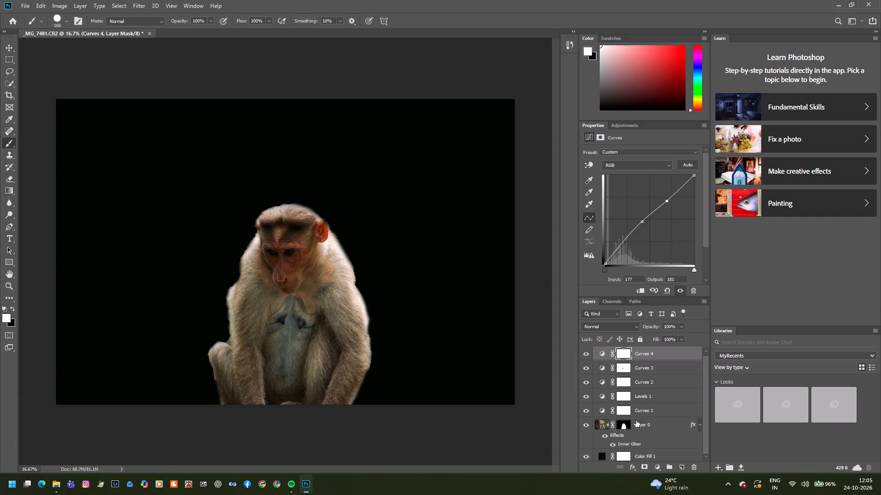
pyautogui.click(637, 422)
pyautogui.moveTo(221, 301); pyautogui.dragTo(224, 298)
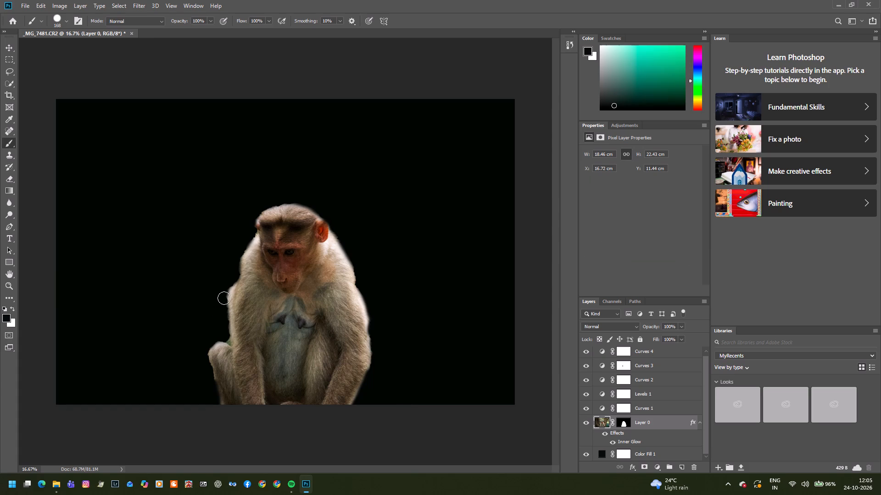
pyautogui.moveTo(224, 298); pyautogui.dragTo(232, 277)
pyautogui.hotkey('ctrl', 'z')
# Reduce the brush to 94 px and paint near-black on Layer 0 from the side of the head down the shoulder's outer edge to the arm.
pyautogui.rightClick(133, 298)
pyautogui.click(209, 317)
pyautogui.click(199, 259)
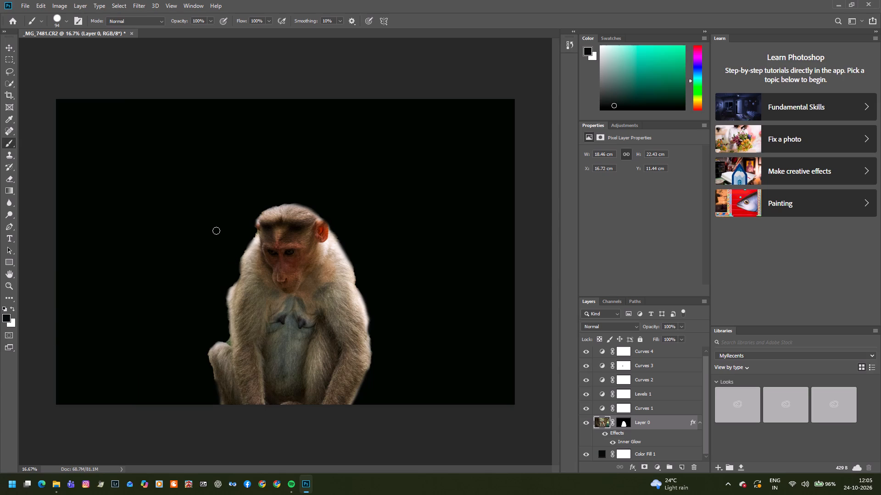
pyautogui.moveTo(248, 225); pyautogui.dragTo(253, 231)
pyautogui.moveTo(253, 231); pyautogui.dragTo(249, 240)
pyautogui.moveTo(249, 240); pyautogui.dragTo(240, 250)
pyautogui.moveTo(240, 250); pyautogui.dragTo(241, 246)
pyautogui.click(230, 280)
# Paint near-black on Layer 0 along the outer edge of the lower arm and around the outer edge of the bent leg.
pyautogui.moveTo(374, 328); pyautogui.dragTo(373, 326)
pyautogui.moveTo(373, 326); pyautogui.dragTo(376, 313)
pyautogui.moveTo(211, 385); pyautogui.dragTo(212, 378)
pyautogui.moveTo(212, 378); pyautogui.dragTo(209, 369)
pyautogui.moveTo(209, 369); pyautogui.dragTo(208, 338)
pyautogui.moveTo(208, 338); pyautogui.dragTo(202, 372)
pyautogui.moveTo(377, 335); pyautogui.dragTo(375, 318)
# Select the Curves 1 layer mask and brush white along the outer edges of both arms and the bent leg.
pyautogui.click(626, 408)
pyautogui.moveTo(368, 295); pyautogui.dragTo(363, 290)
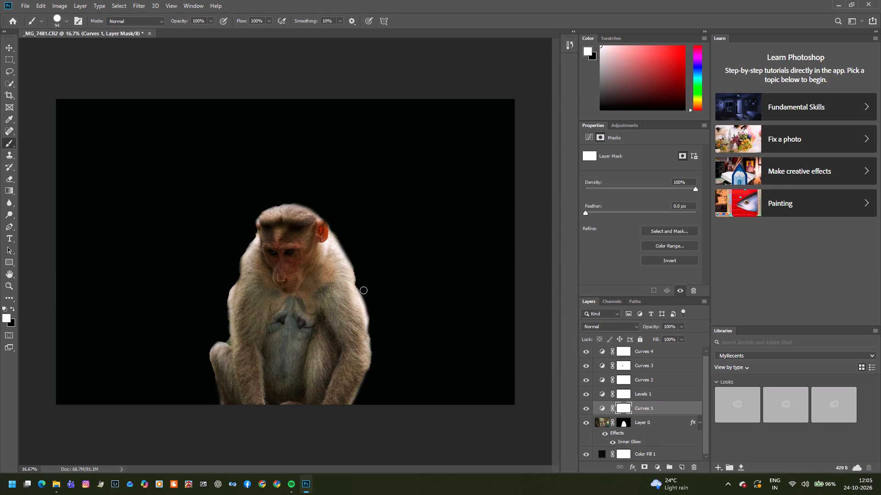
pyautogui.moveTo(363, 290); pyautogui.dragTo(351, 252)
pyautogui.moveTo(233, 284); pyautogui.dragTo(222, 327)
pyautogui.moveTo(228, 338); pyautogui.dragTo(217, 341)
pyautogui.moveTo(217, 341); pyautogui.dragTo(212, 404)
# Crop the image to a wider format, trimming the empty black area above the head and a narrow strip from both sides.
pyautogui.click(10, 94)
pyautogui.moveTo(283, 100); pyautogui.dragTo(292, 136)
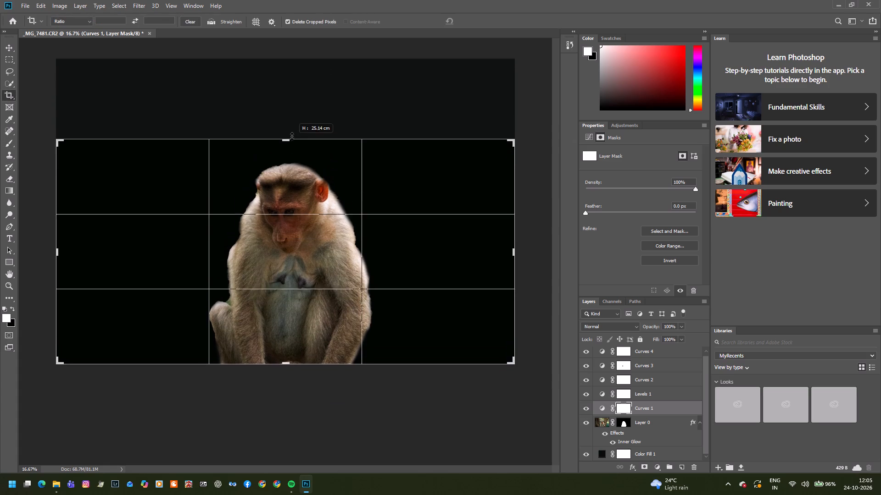
pyautogui.moveTo(292, 136); pyautogui.dragTo(292, 130)
pyautogui.moveTo(57, 255); pyautogui.dragTo(70, 258)
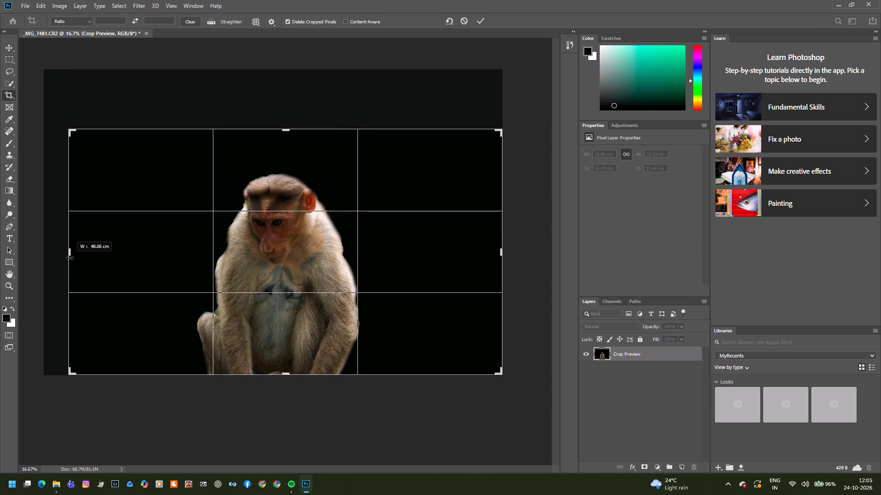
pyautogui.moveTo(70, 258); pyautogui.dragTo(32, 264)
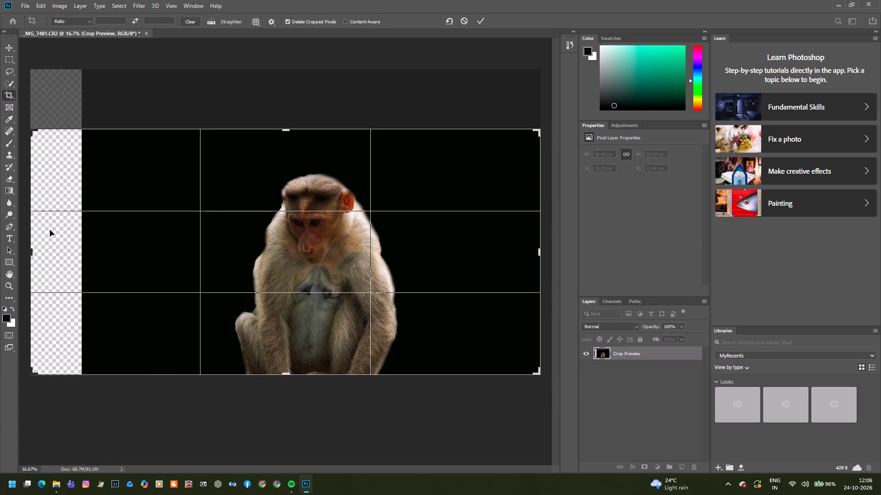
pyautogui.moveTo(31, 251); pyautogui.dragTo(63, 259)
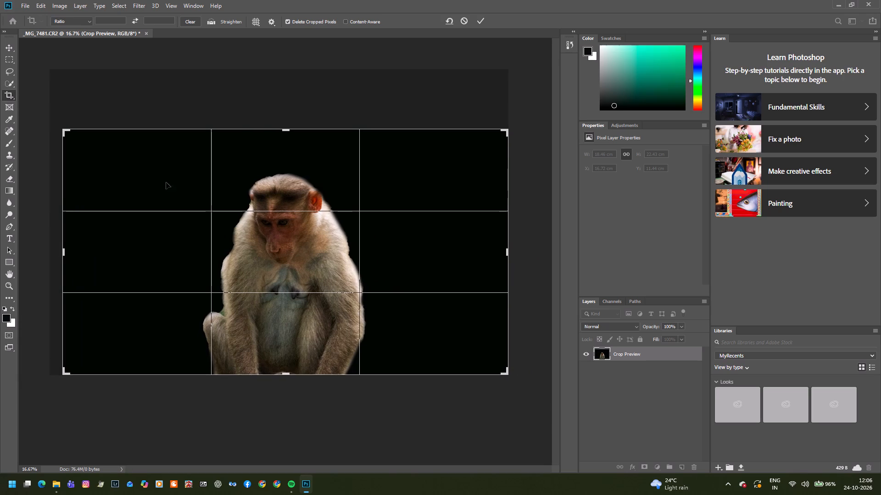
pyautogui.moveTo(283, 129); pyautogui.dragTo(284, 137)
pyautogui.moveTo(510, 251); pyautogui.dragTo(497, 253)
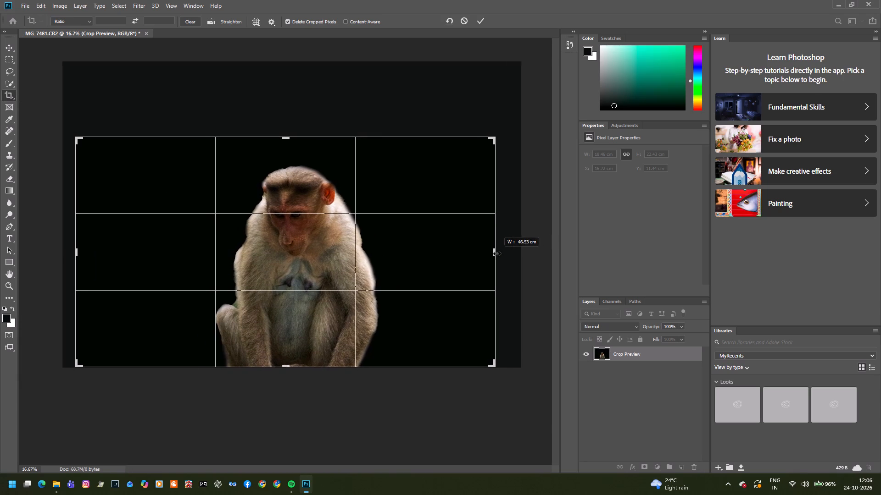
pyautogui.moveTo(497, 253); pyautogui.dragTo(502, 253)
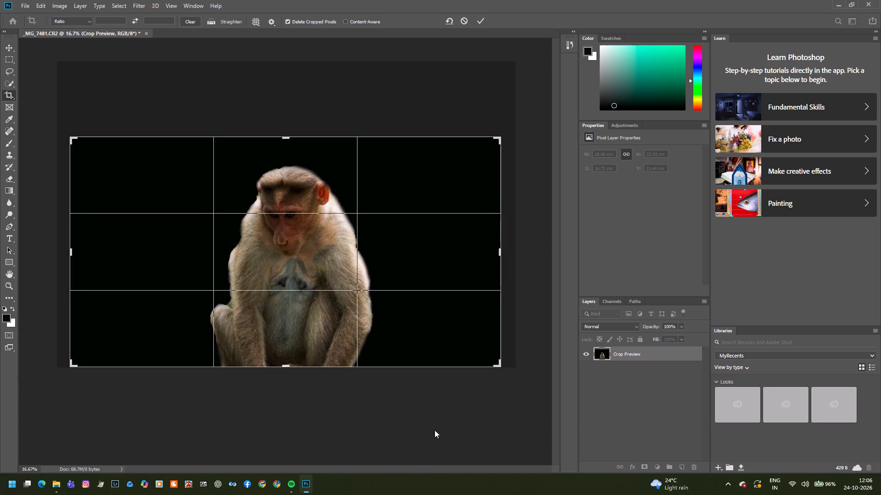
pyautogui.press('Return')
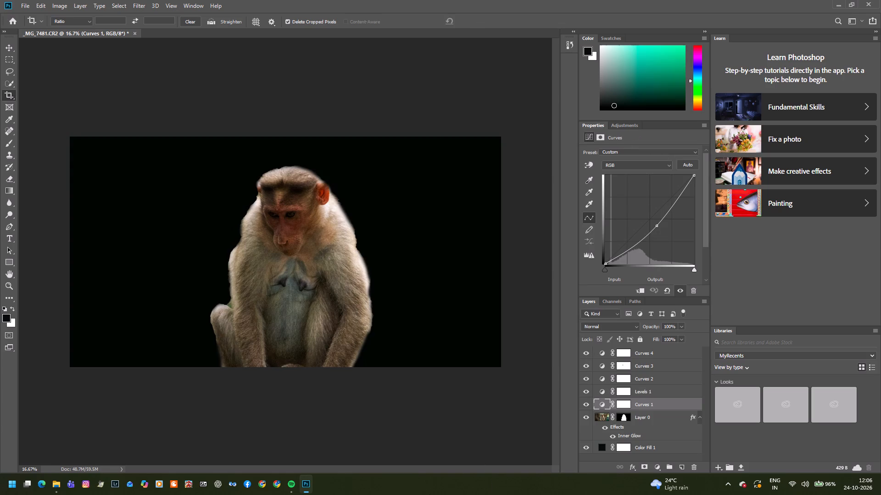
# Go through Layer 0, Curves 1, Levels 1 and Color Fill 1 to examine the layers and their adjustment settings.
pyautogui.scroll(4, 615, 422)
pyautogui.click(602, 418)
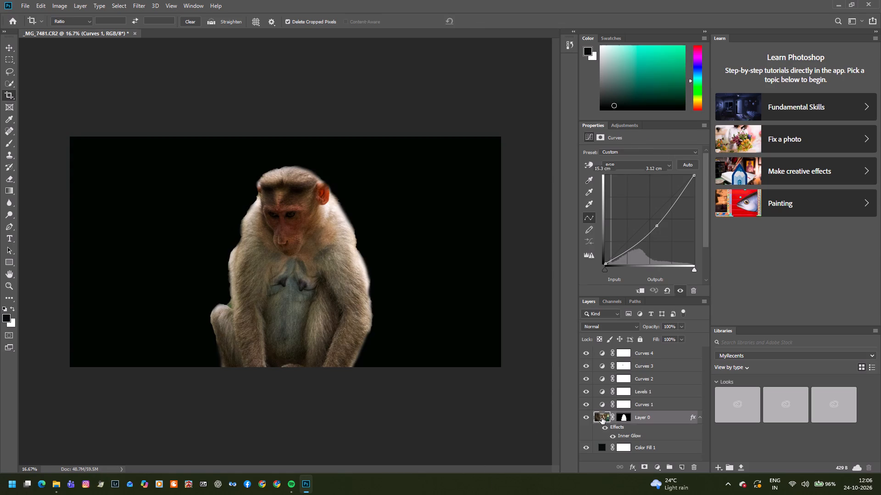
pyautogui.click(647, 418)
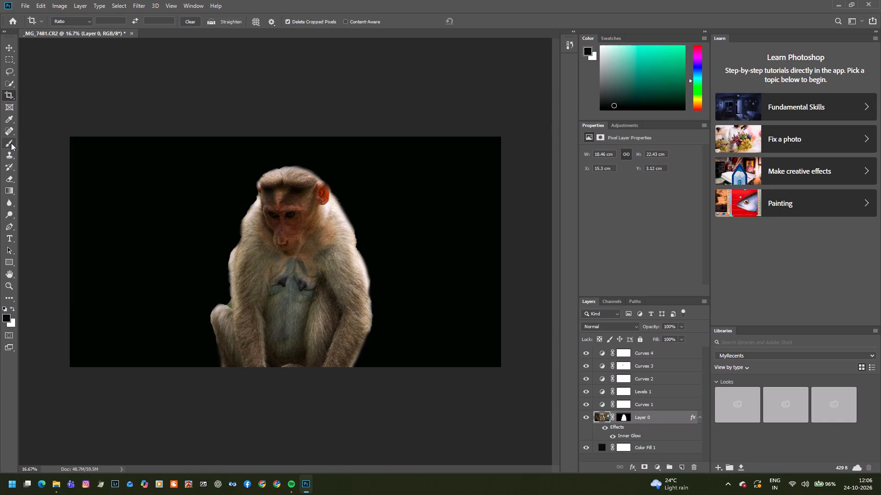
pyautogui.click(285, 267)
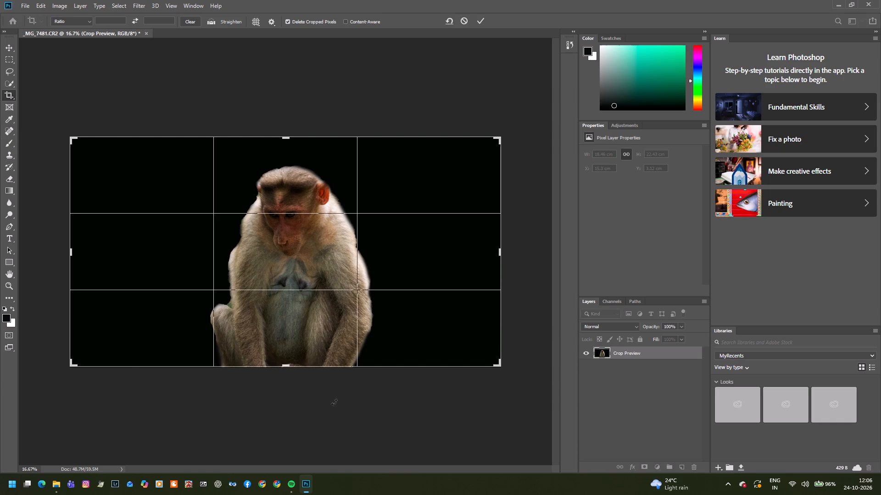
pyautogui.click(334, 402)
pyautogui.doubleClick(602, 405)
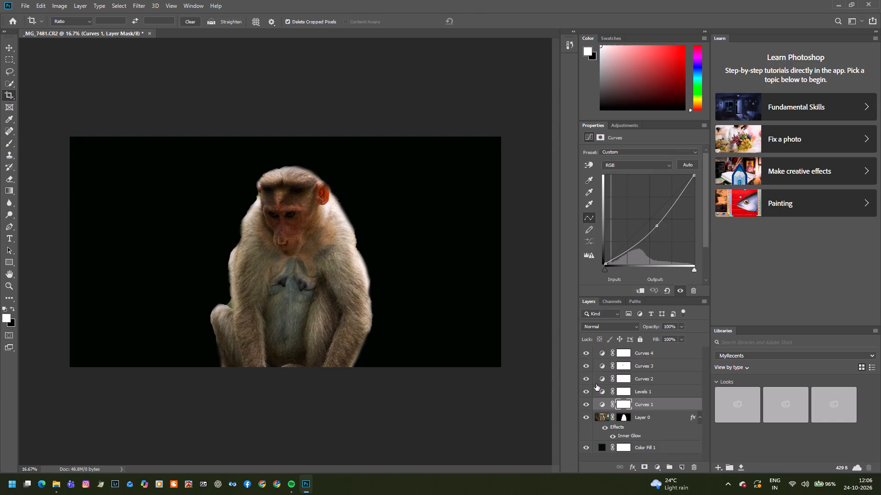
pyautogui.click(649, 423)
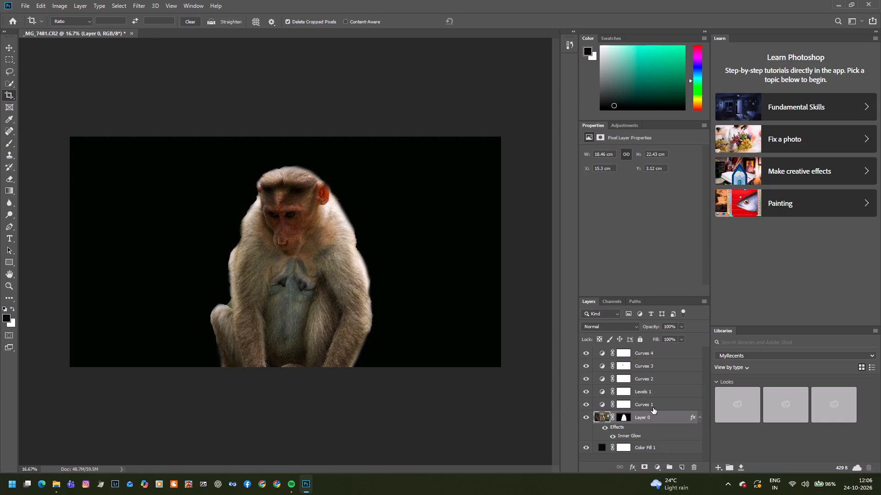
pyautogui.click(653, 407)
pyautogui.click(655, 394)
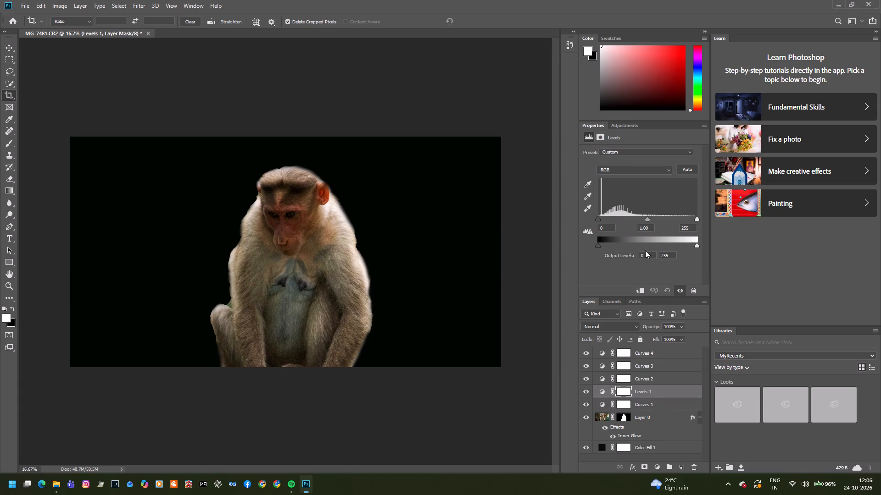
pyautogui.scroll(4, 655, 390)
pyautogui.scroll(-4, 652, 431)
pyautogui.doubleClick(655, 448)
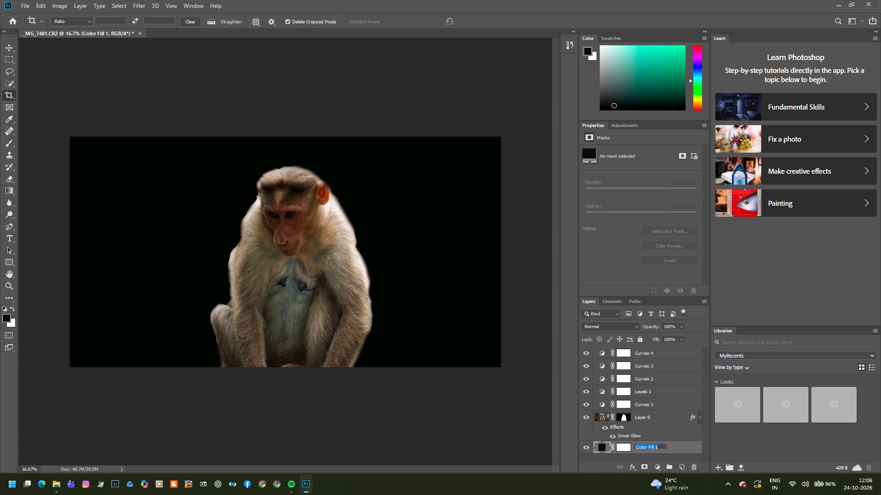
# Open Layer 0's mask in Select and Mask to examine the cutout edge, and accept it without altering the settings.
pyautogui.doubleClick(629, 417)
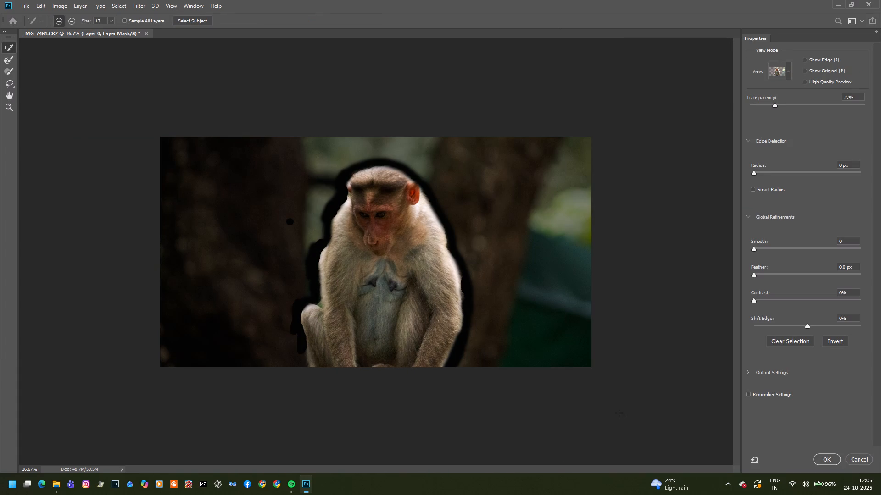
pyautogui.click(828, 457)
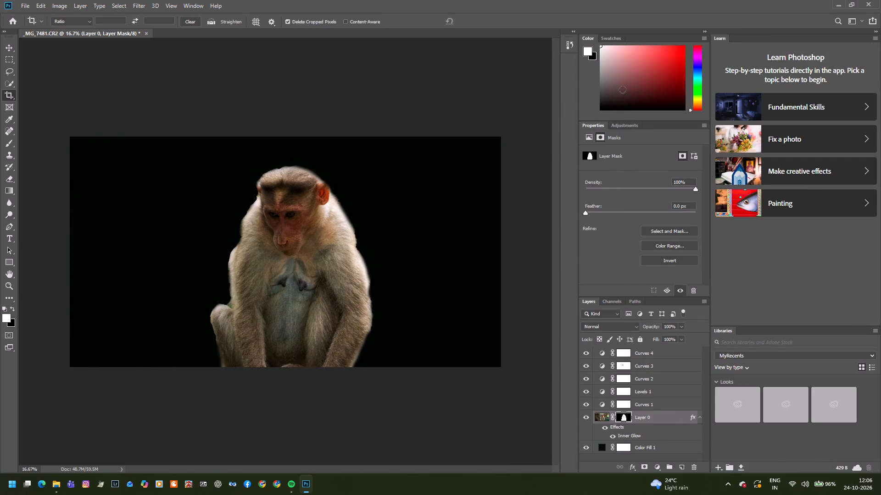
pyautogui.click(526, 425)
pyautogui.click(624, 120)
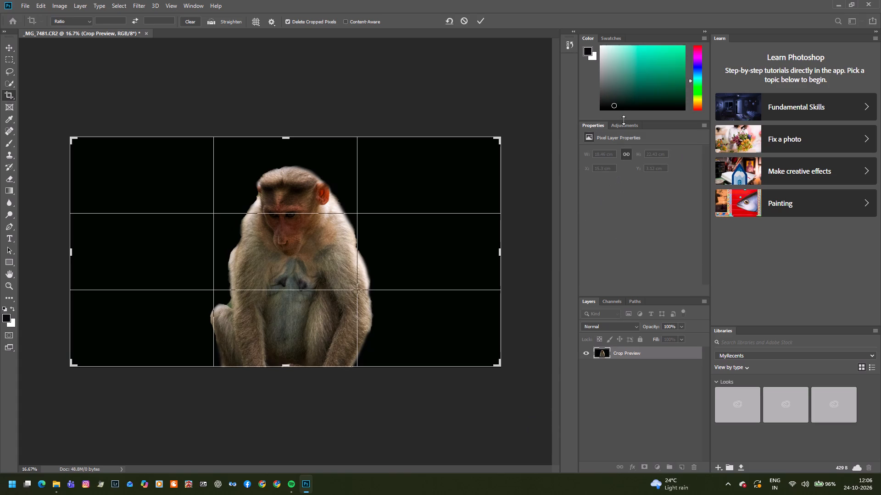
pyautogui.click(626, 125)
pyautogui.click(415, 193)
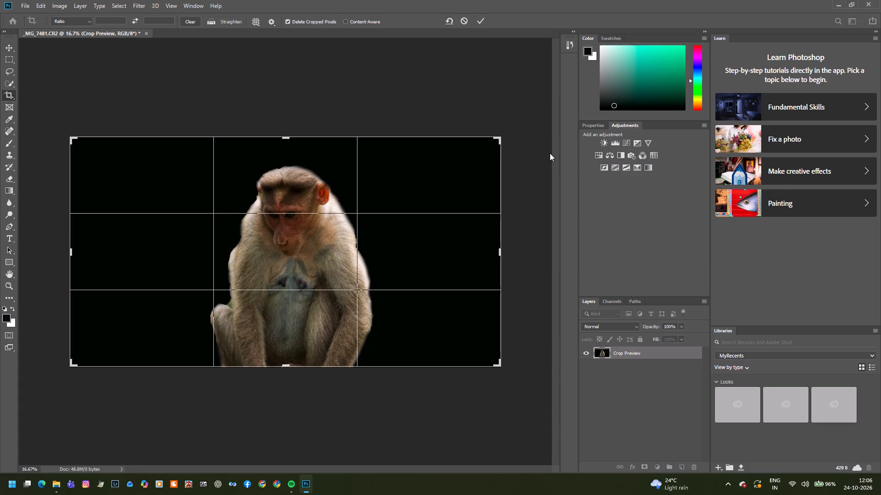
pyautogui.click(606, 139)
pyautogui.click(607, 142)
# Add a Brightness/Contrast adjustment above Curves 4 with brightness -15 and contrast 12.
pyautogui.click(620, 355)
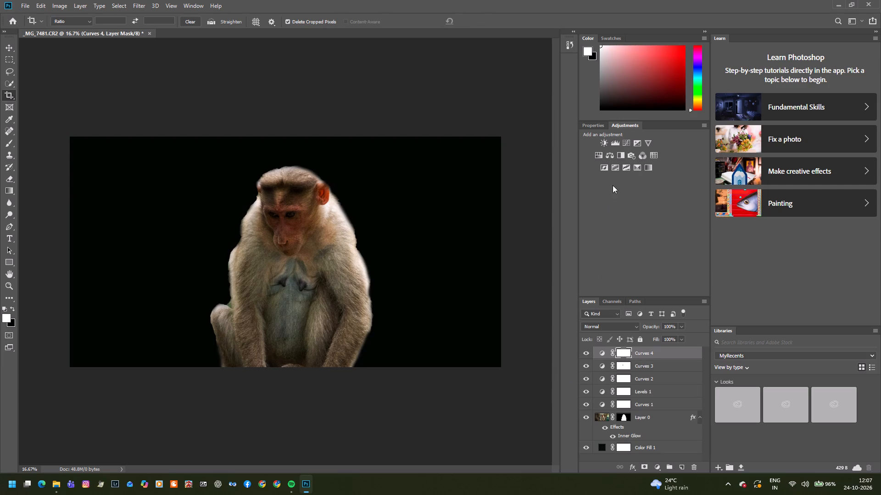
pyautogui.click(601, 142)
pyautogui.moveTo(639, 176); pyautogui.dragTo(631, 176)
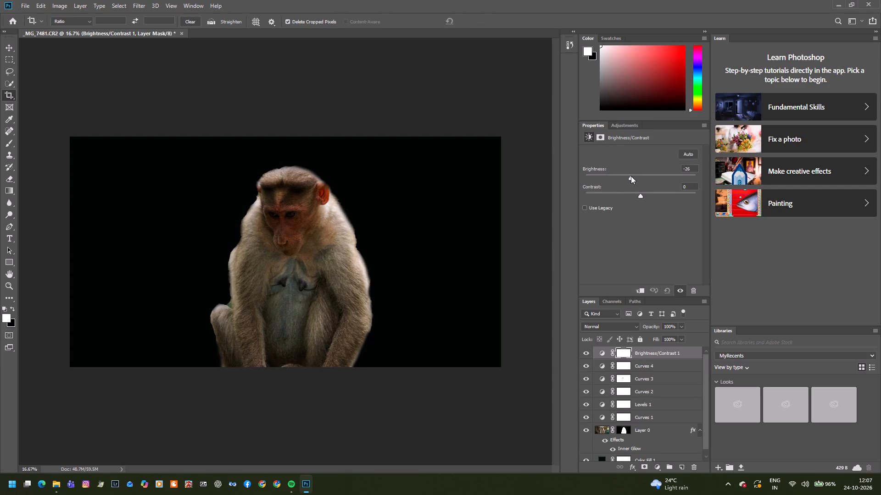
pyautogui.moveTo(631, 176); pyautogui.dragTo(635, 177)
pyautogui.moveTo(641, 193); pyautogui.dragTo(647, 196)
pyautogui.click(616, 137)
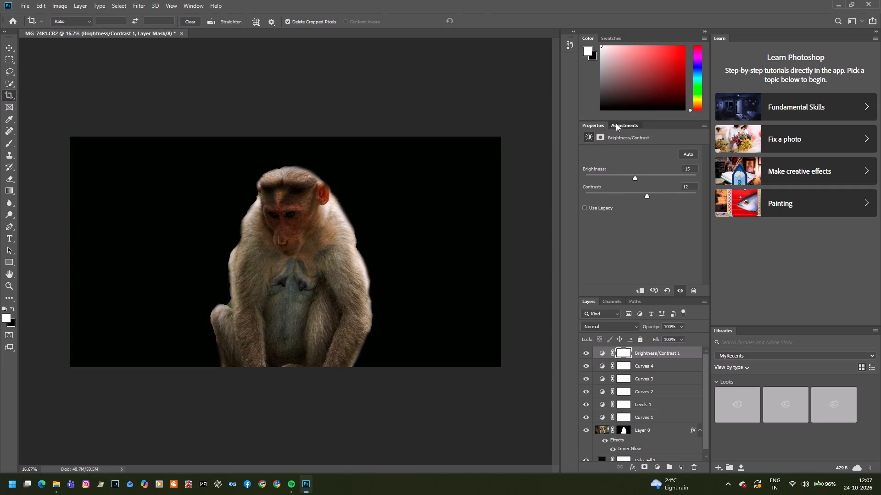
# Add a Levels adjustment and a Curves adjustment above Brightness/Contrast 1, leaving both at their default settings.
pyautogui.click(616, 124)
pyautogui.click(613, 147)
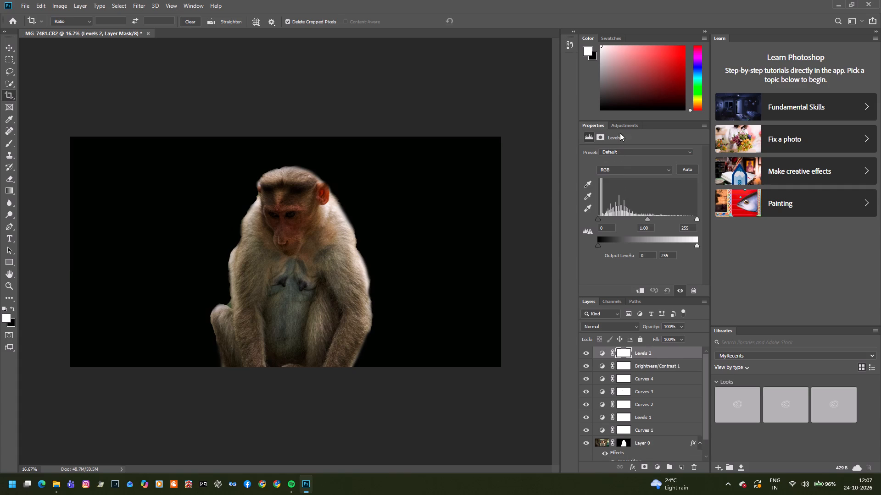
pyautogui.click(616, 126)
pyautogui.click(630, 142)
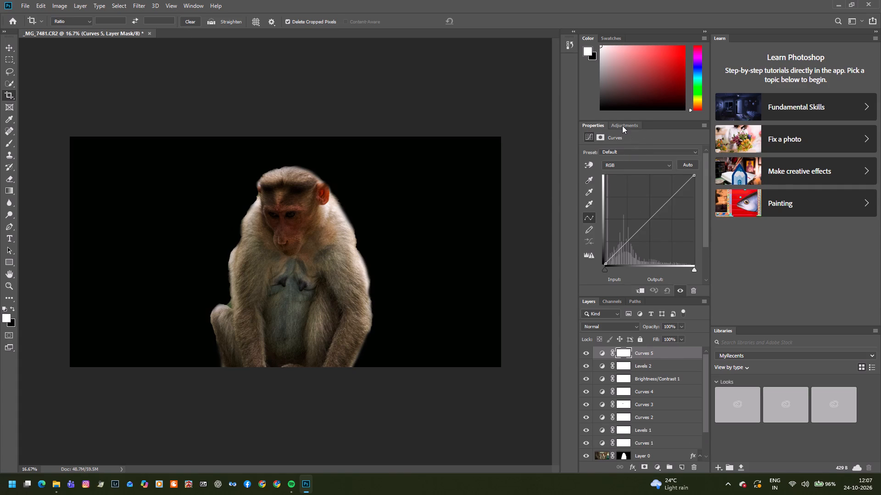
# Add an Exposure adjustment at the top of the layer stack with offset +0.0042, exposure 0.00 and gamma correction 1.00.
pyautogui.click(622, 126)
pyautogui.click(638, 144)
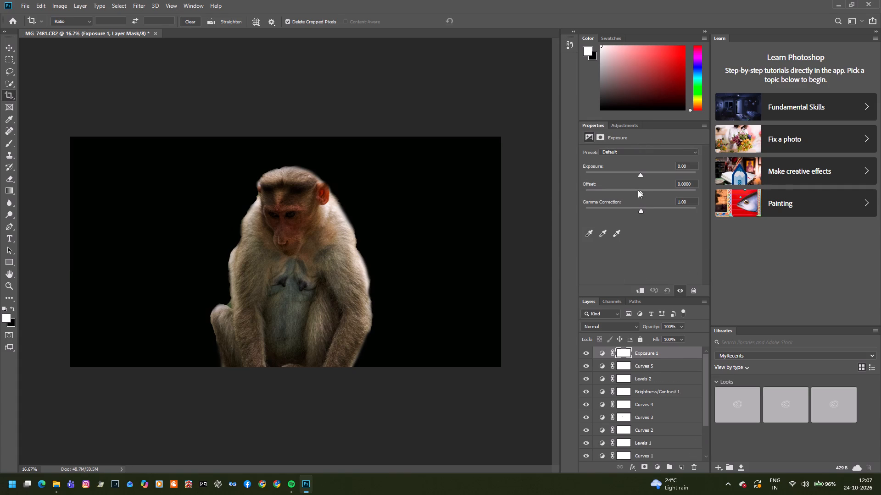
pyautogui.click(642, 190)
pyautogui.click(641, 210)
pyautogui.click(639, 176)
# Open the Export As settings for the finished monkey composition.
pyautogui.click(26, 8)
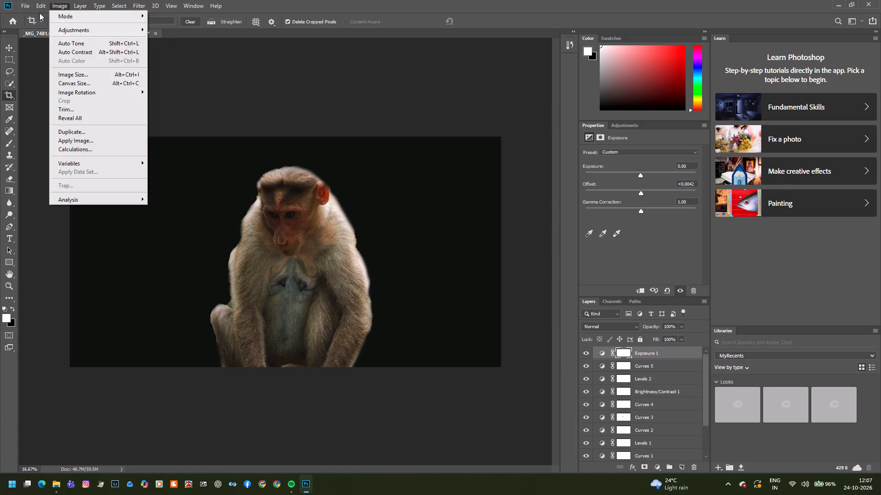
pyautogui.click(49, 131)
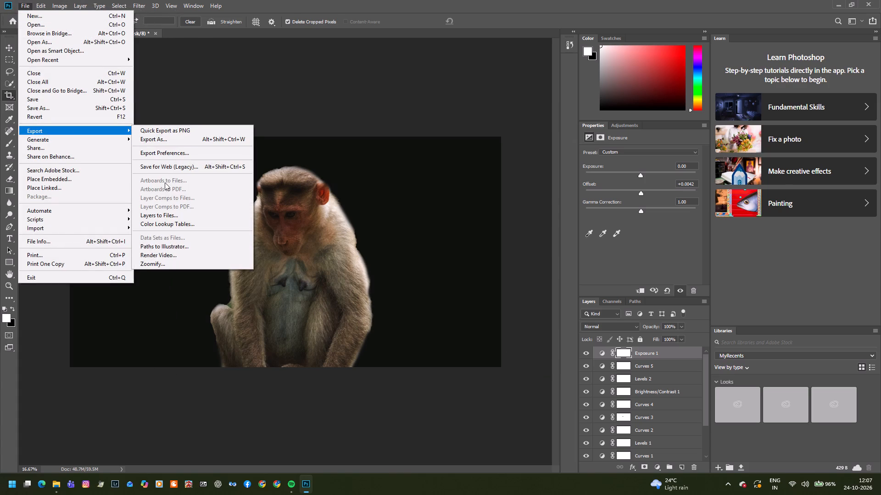
pyautogui.click(181, 140)
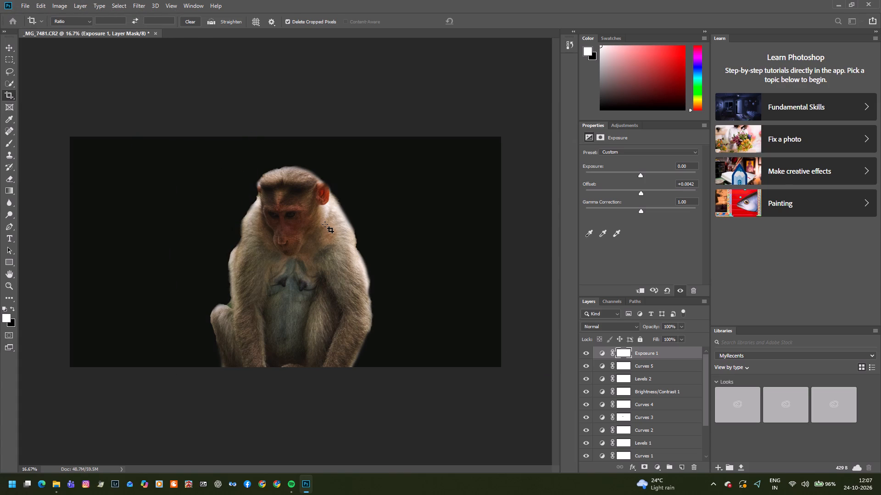
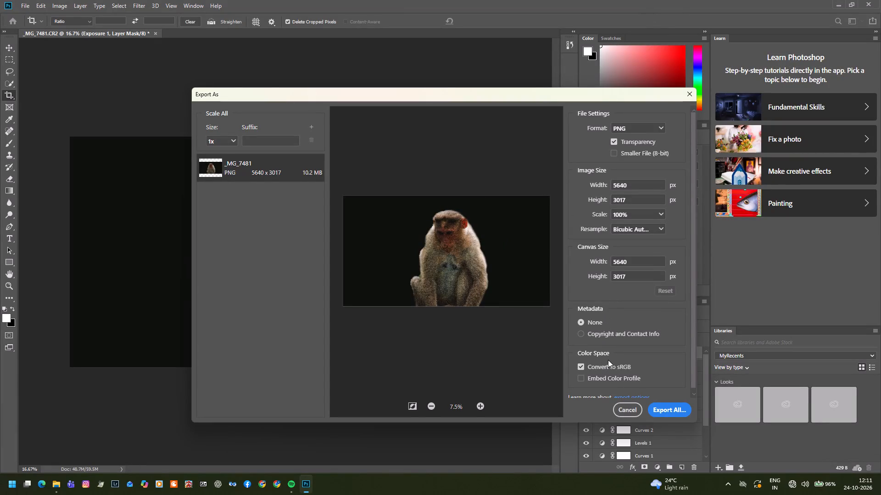
# Check the computer's Wi-Fi connection in the system's list of available networks, then return to the export settings.
pyautogui.click(789, 489)
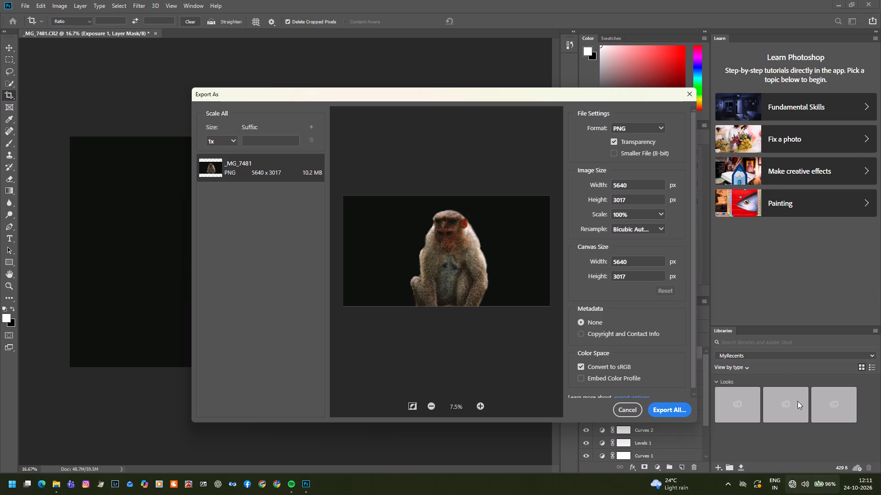
pyautogui.click(761, 319)
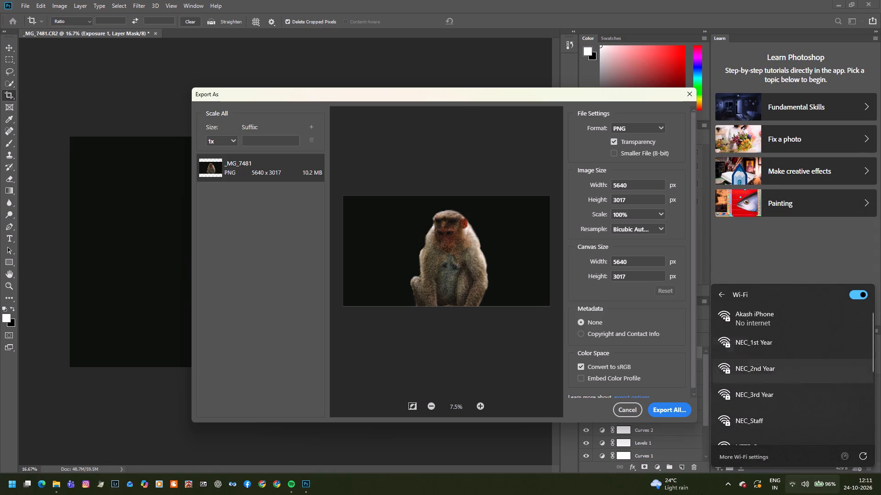
pyautogui.click(507, 494)
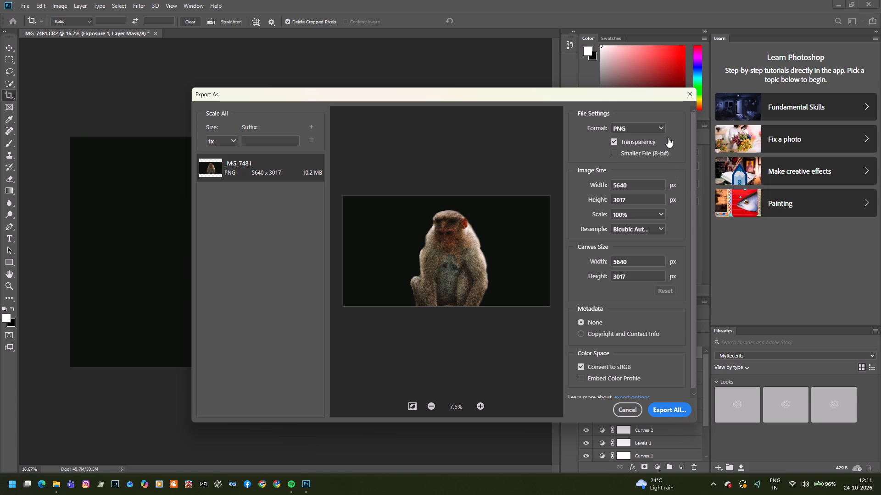
# Open the file format choices for the monkey image export.
pyautogui.click(665, 126)
pyautogui.click(657, 126)
pyautogui.click(657, 126)
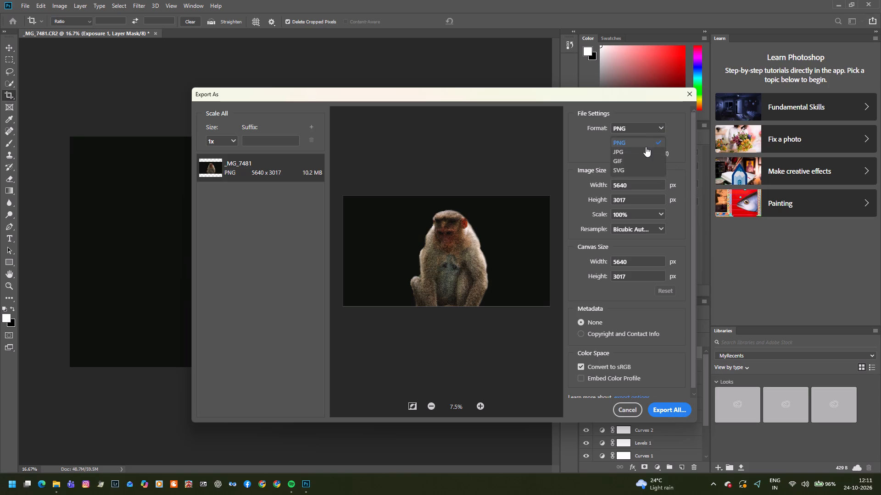
# Export the composition as a JPG at 100% quality, saving it as _MG_7481.jpg in the edited folder inside canon.
pyautogui.click(646, 148)
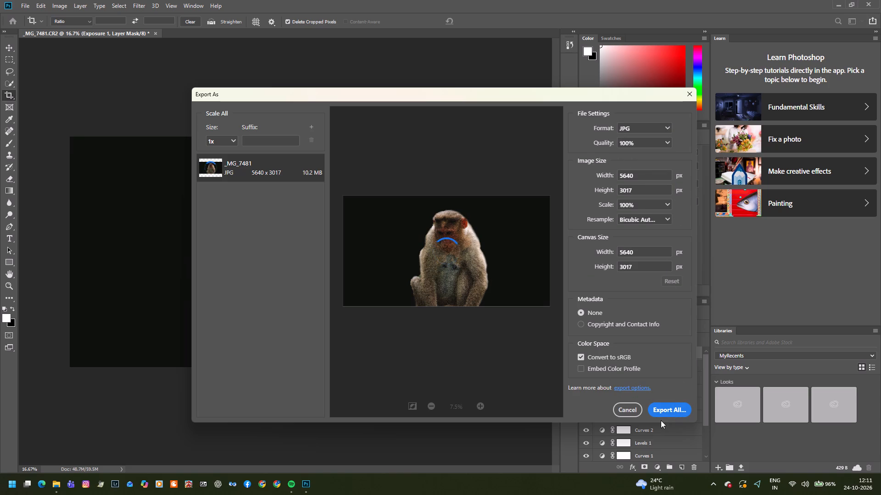
pyautogui.click(731, 484)
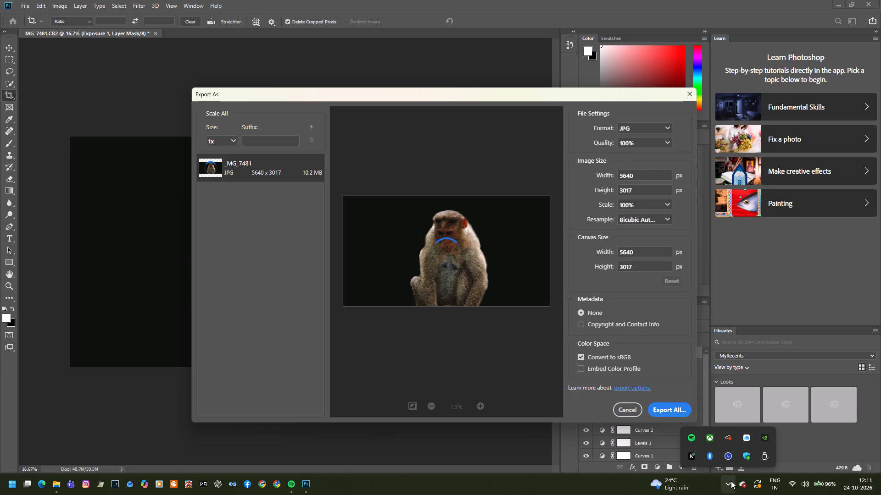
pyautogui.click(585, 494)
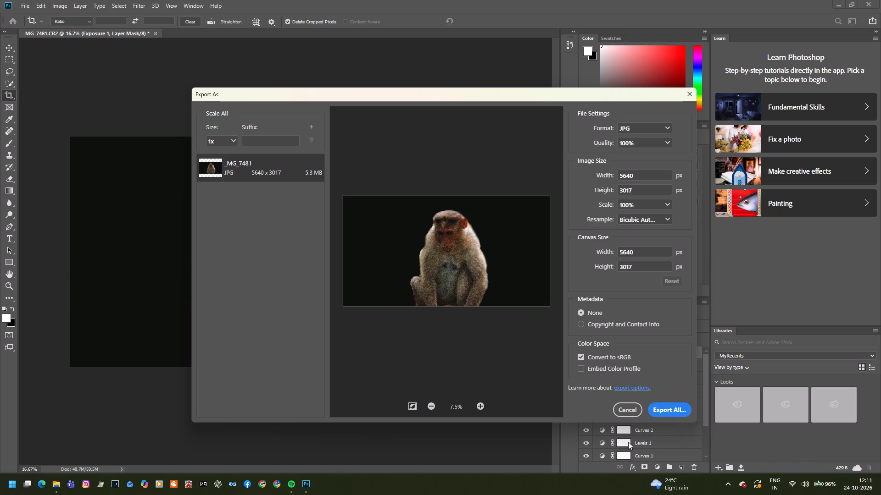
pyautogui.click(669, 412)
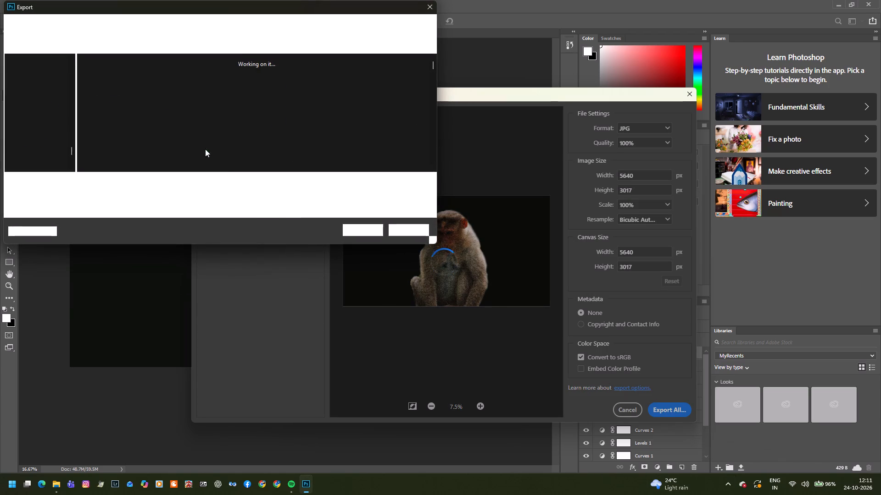
pyautogui.doubleClick(123, 103)
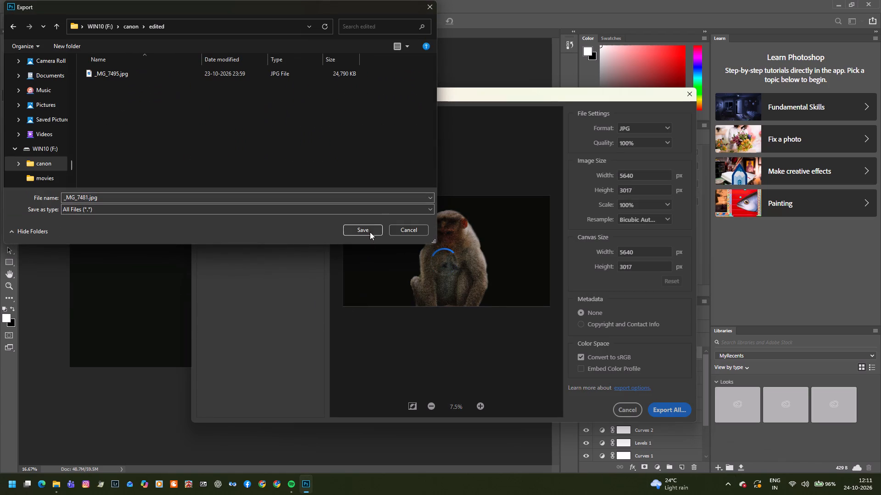
pyautogui.click(370, 231)
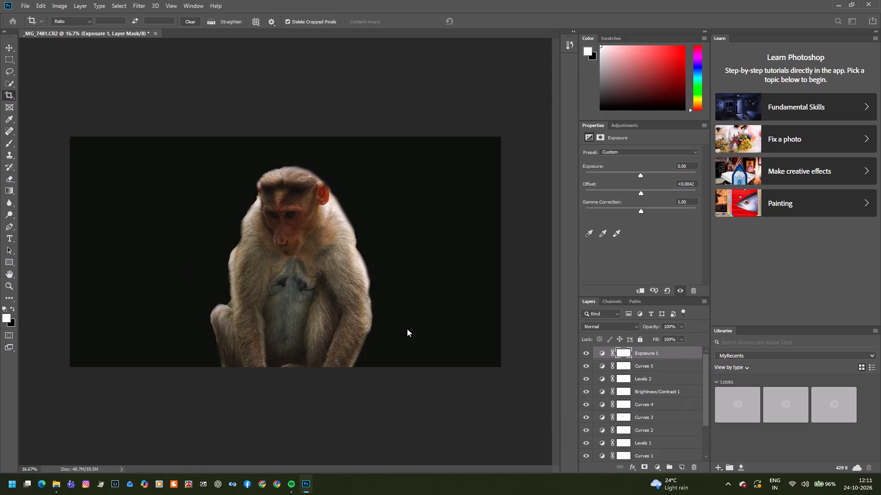
# Quit Photoshop without saving the changes to the _MG_7481.CR2 document.
pyautogui.click(865, 0)
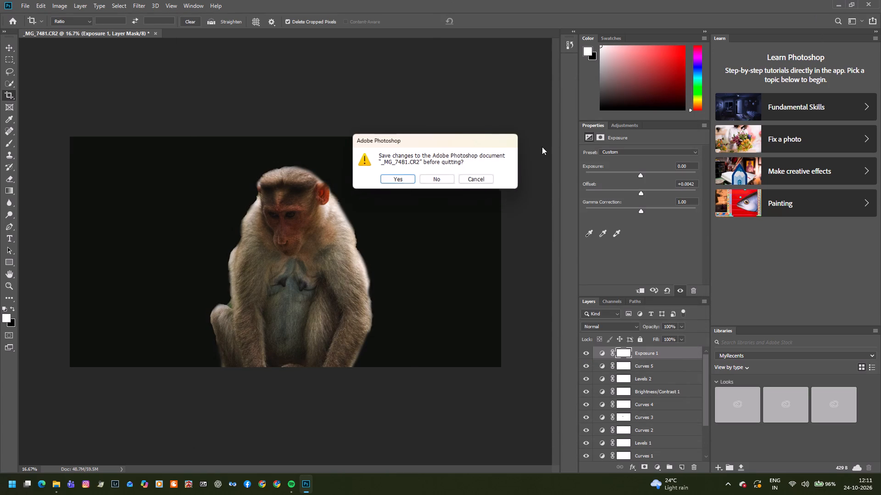
pyautogui.click(450, 173)
pyautogui.click(447, 178)
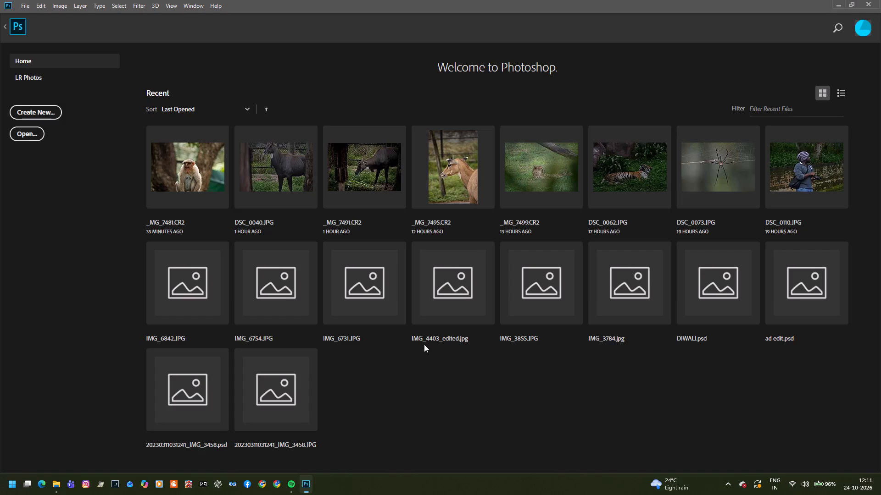
pyautogui.click(867, 14)
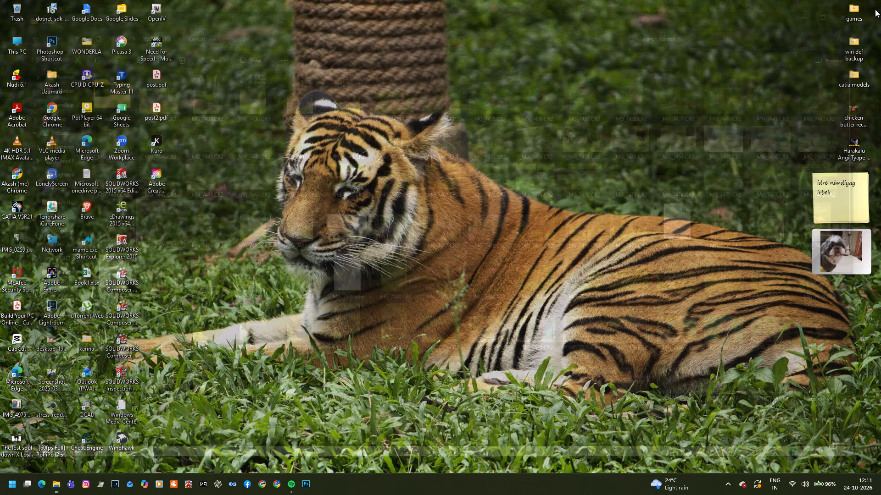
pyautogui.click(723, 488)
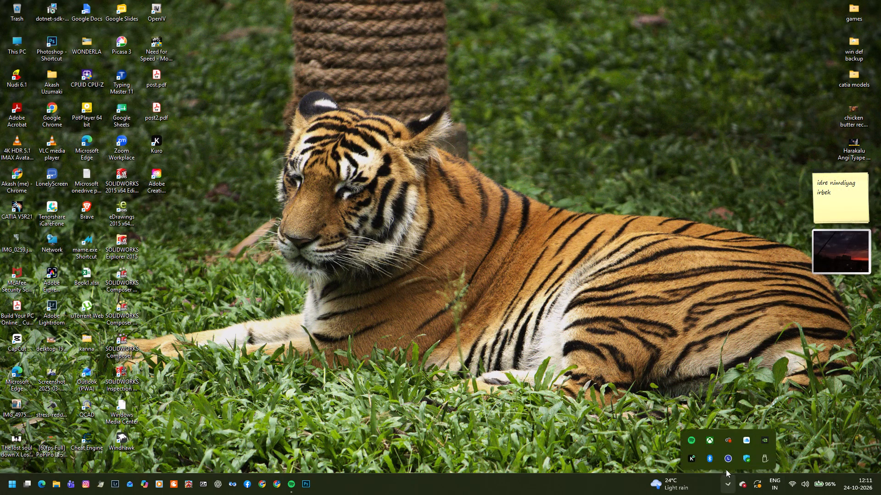